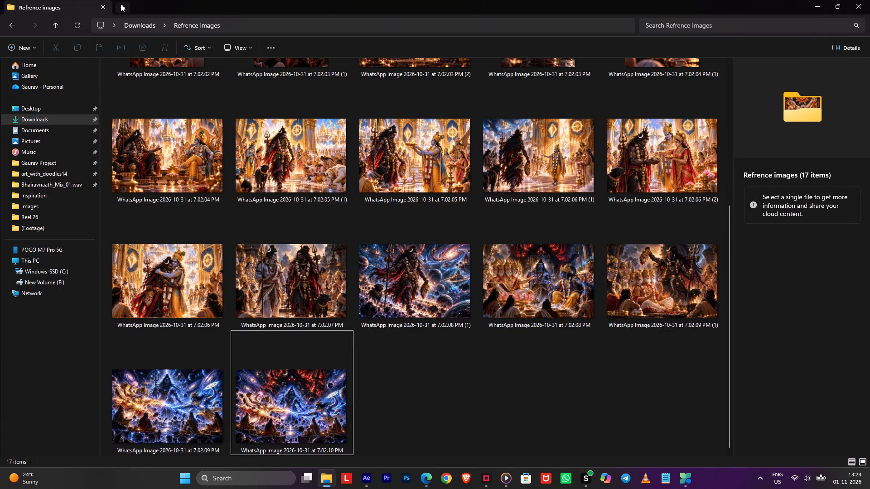
click(120, 9)
click(63, 0)
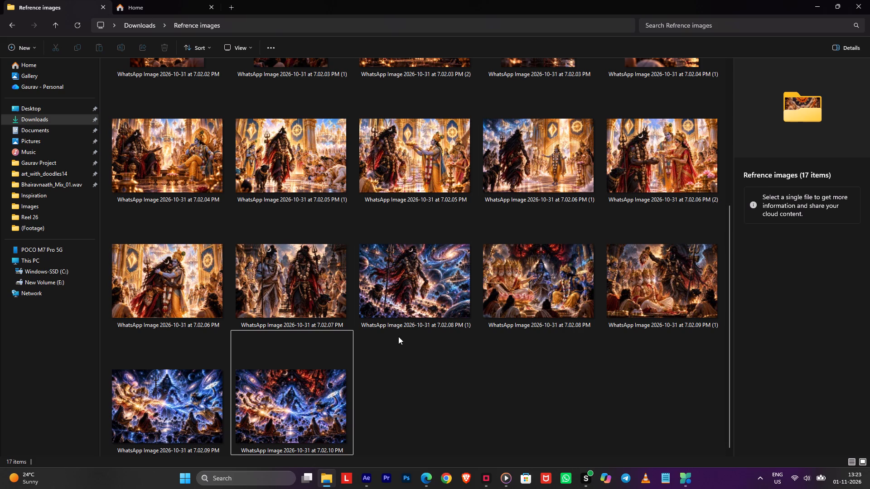
Switch to After Effects and close the KAAL BHAIRAVASHTKAM project without saving its changes.
click(367, 484)
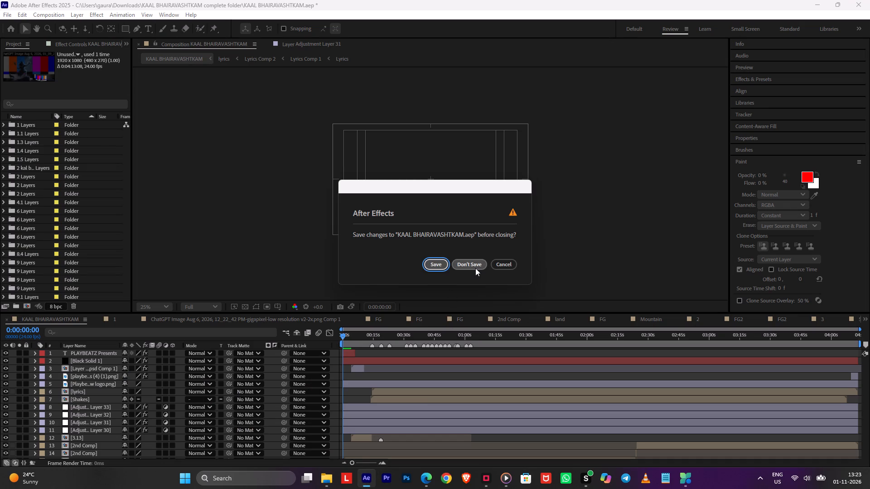
click(475, 268)
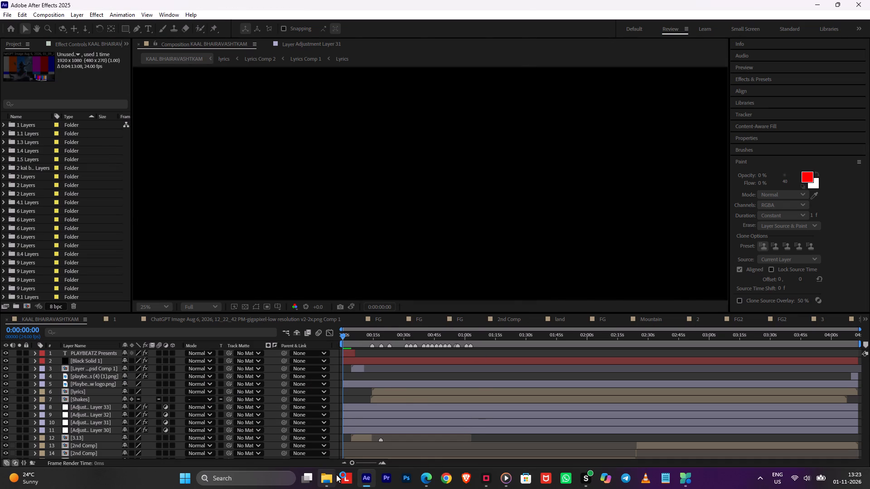
Load the Three-Faced Cosmic Deity on Lotus image from the Downloads folder into Topaz Gigapixel AI.
click(334, 475)
click(132, 27)
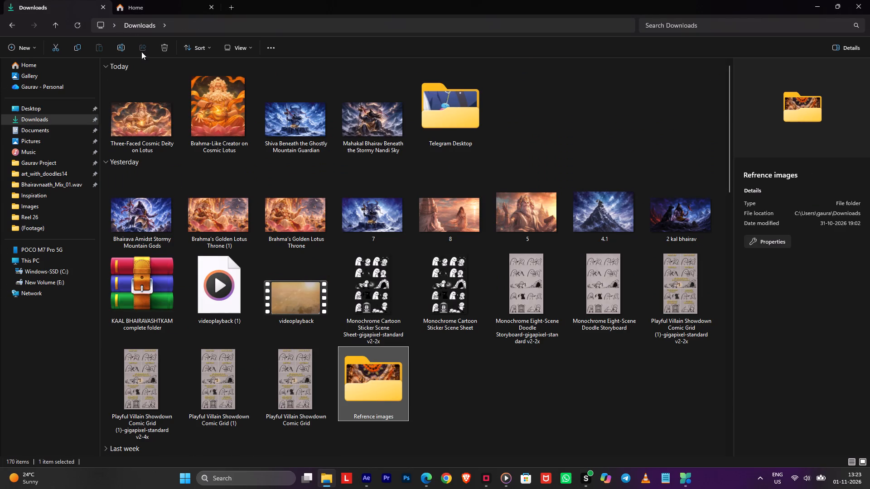
click(149, 144)
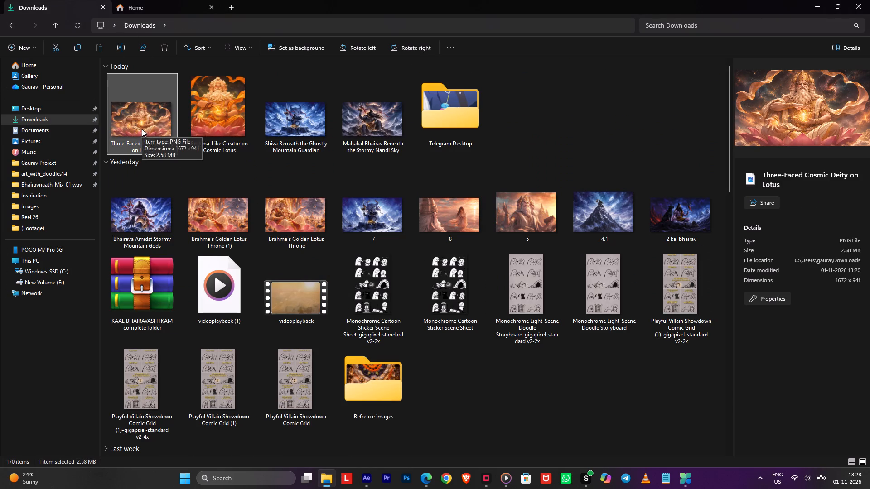
drag(150, 111, 537, 356)
key(alt+Tab)
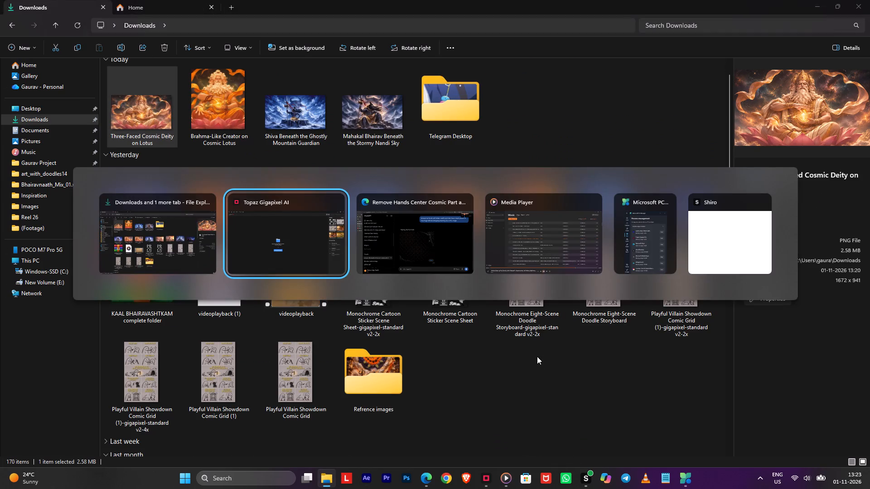
drag(537, 356, 428, 287)
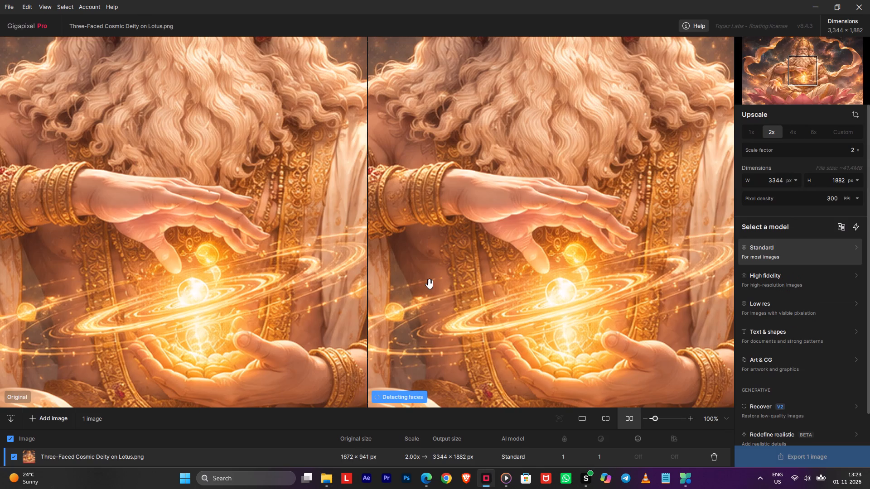
Examine the original and upscaled previews of the deity image, from close-up detail to the full picture.
scroll(430, 290, down, 4)
scroll(430, 292, up, 1)
scroll(430, 292, down, 1)
scroll(430, 292, up, 1)
scroll(430, 292, down, 2)
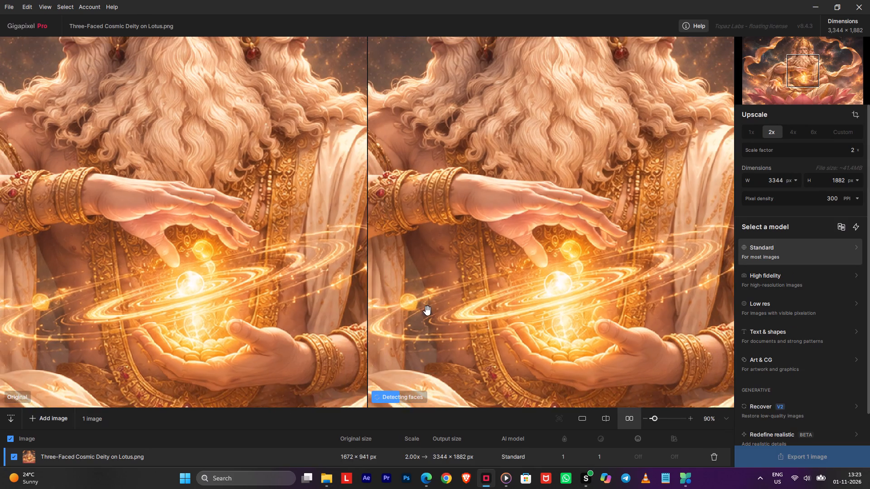
scroll(427, 311, down, 1)
scroll(427, 311, up, 1)
scroll(427, 311, down, 1)
scroll(427, 311, up, 1)
scroll(427, 311, down, 5)
scroll(430, 316, up, 1)
scroll(430, 316, down, 2)
scroll(430, 316, up, 1)
scroll(430, 316, down, 2)
scroll(431, 316, up, 1)
scroll(431, 316, down, 6)
scroll(429, 320, up, 2)
scroll(429, 320, down, 1)
scroll(429, 320, up, 1)
scroll(429, 320, down, 3)
scroll(429, 321, up, 1)
scroll(429, 322, down, 1)
scroll(429, 324, up, 1)
scroll(429, 325, down, 20)
scroll(429, 325, down, 1)
scroll(429, 326, up, 1)
scroll(429, 326, down, 9)
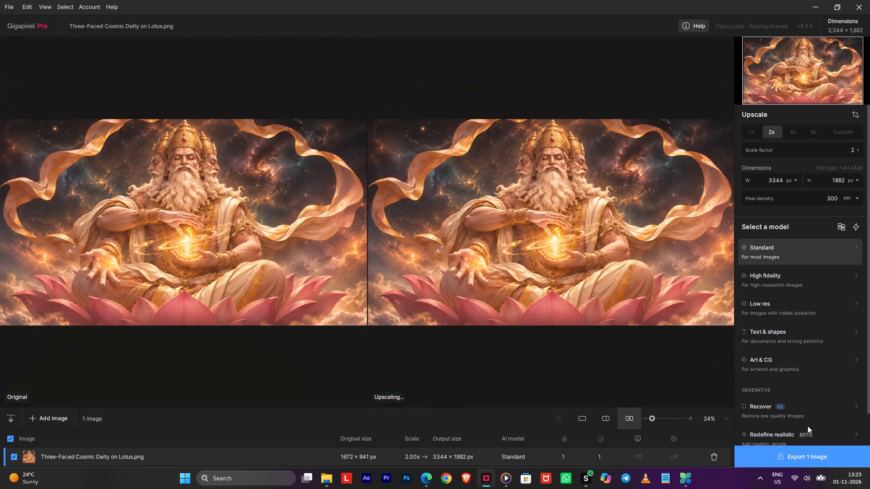
Export the deity image at 2x with the Standard model to its original folder and close the export window.
click(798, 458)
click(665, 388)
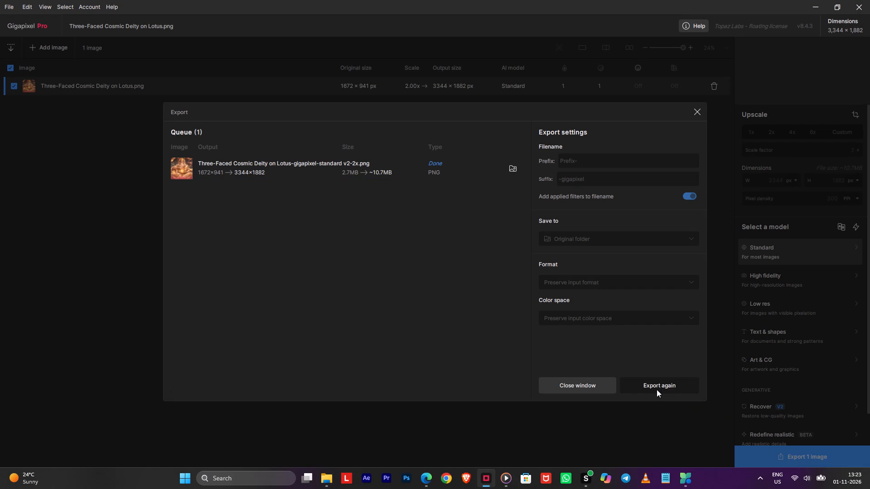
click(592, 391)
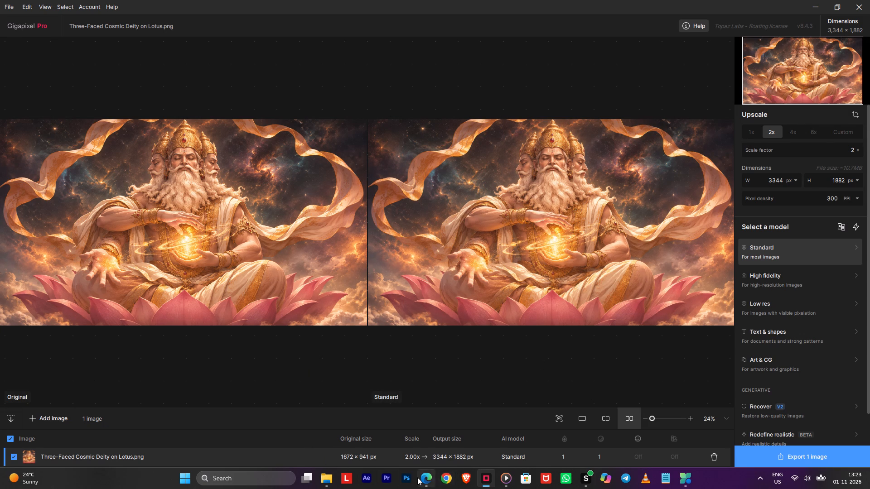
Launch Adobe Photoshop.
click(399, 478)
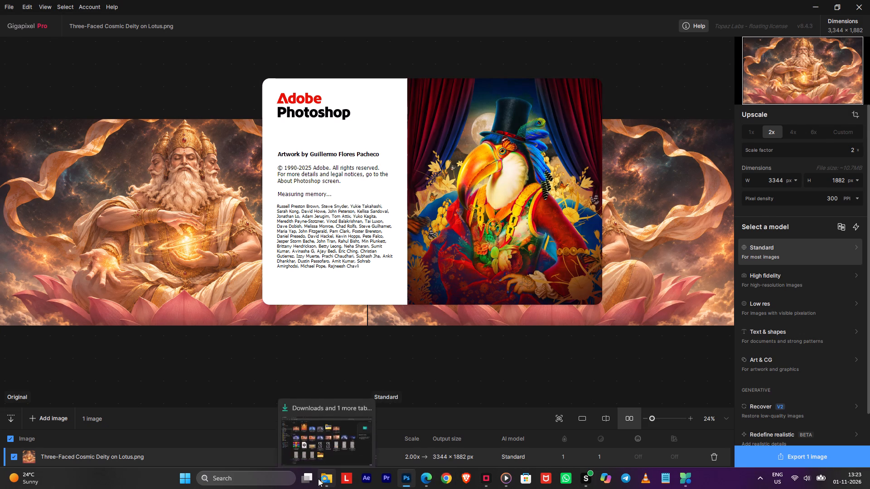
Refresh the Downloads folder, view the upscaled deity image in Photos to examine its facial detail, and close the viewer.
click(318, 479)
click(71, 24)
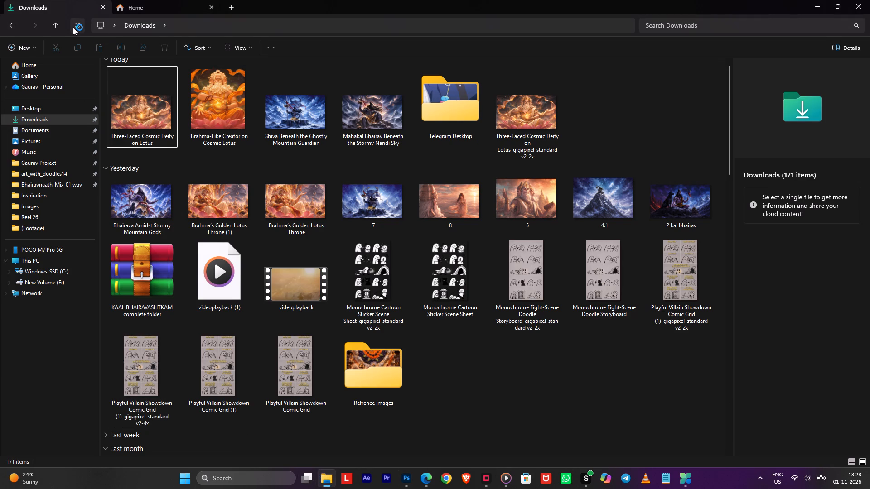
click(78, 31)
click(135, 108)
double_click(134, 110)
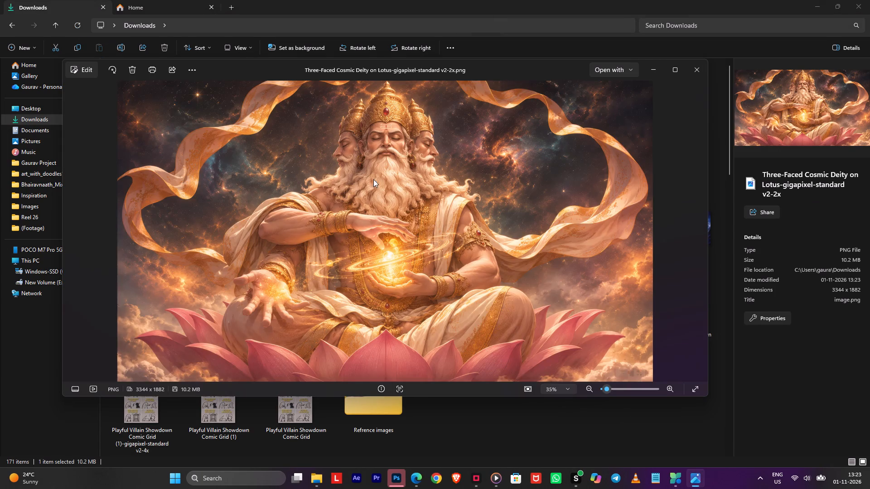
scroll(385, 121, up, 13)
scroll(408, 132, down, 1)
scroll(408, 134, up, 7)
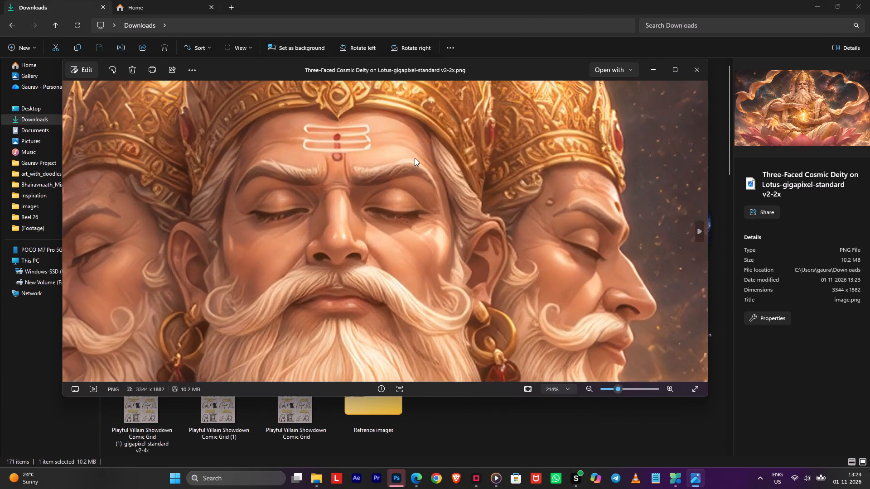
scroll(415, 159, down, 12)
scroll(420, 168, up, 1)
scroll(420, 168, down, 10)
scroll(421, 169, up, 1)
scroll(421, 169, down, 1)
scroll(421, 169, up, 2)
scroll(421, 169, down, 7)
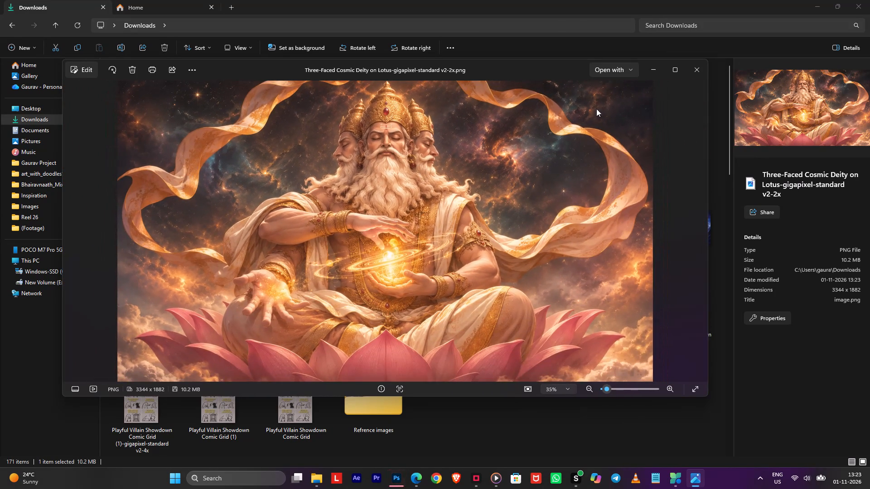
click(687, 69)
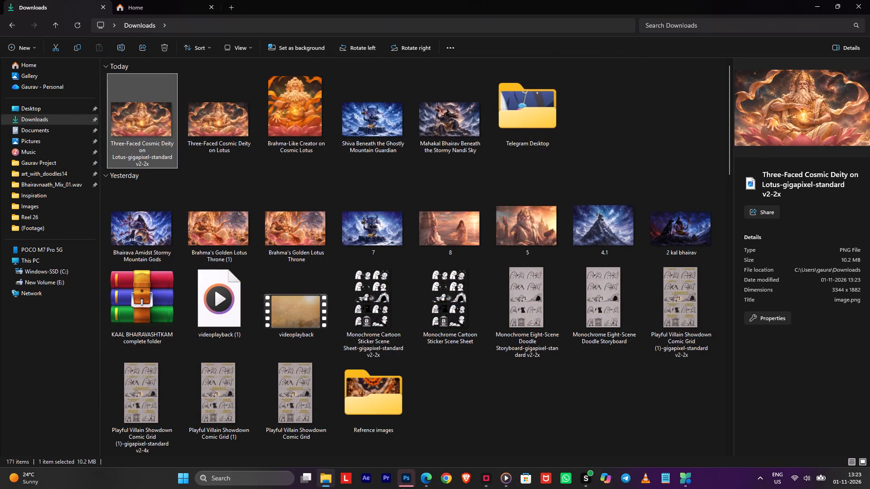
Open the upscaled Three-Faced Cosmic Deity on Lotus-gigapixel-standard v2-2x image from Downloads in Photoshop.
click(409, 478)
click(332, 481)
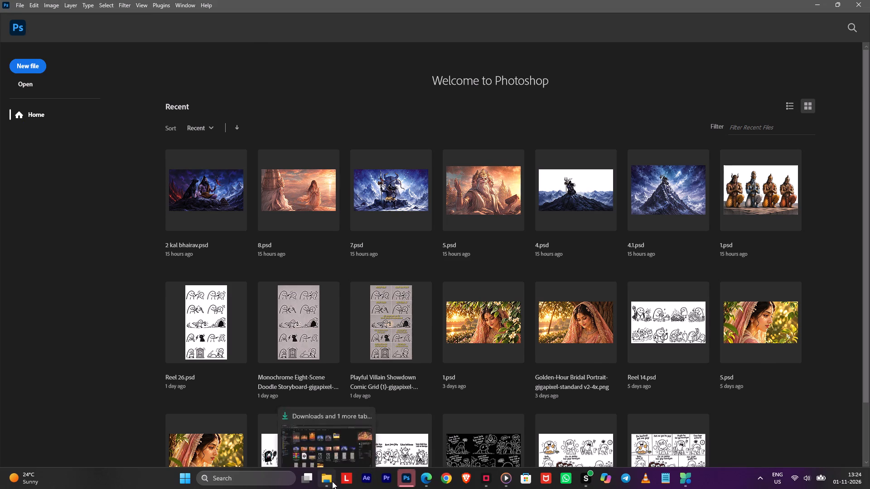
drag(136, 113, 453, 347)
key(alt+Tab)
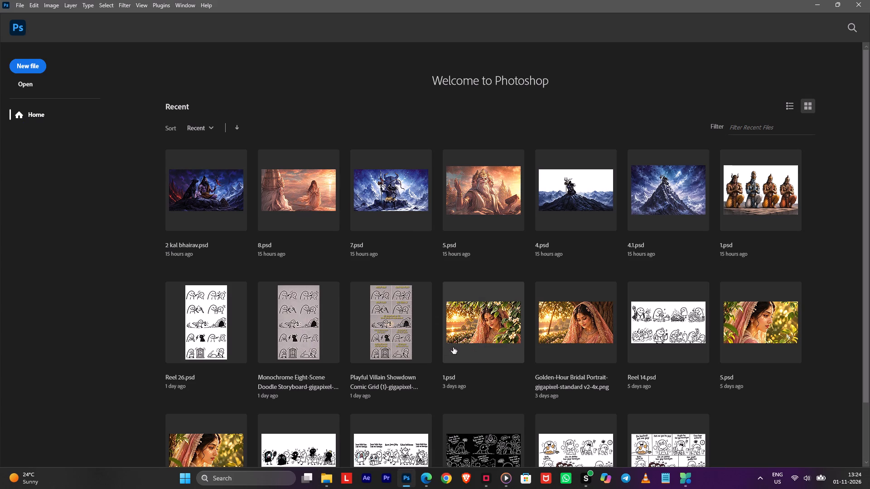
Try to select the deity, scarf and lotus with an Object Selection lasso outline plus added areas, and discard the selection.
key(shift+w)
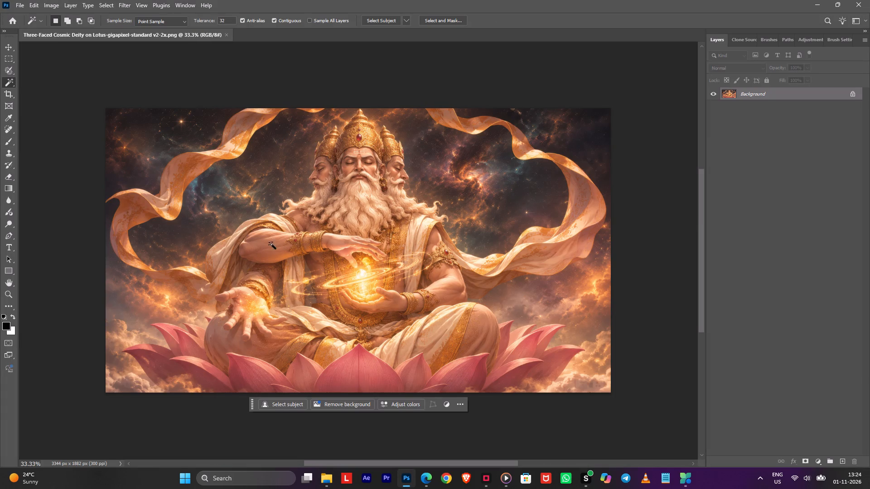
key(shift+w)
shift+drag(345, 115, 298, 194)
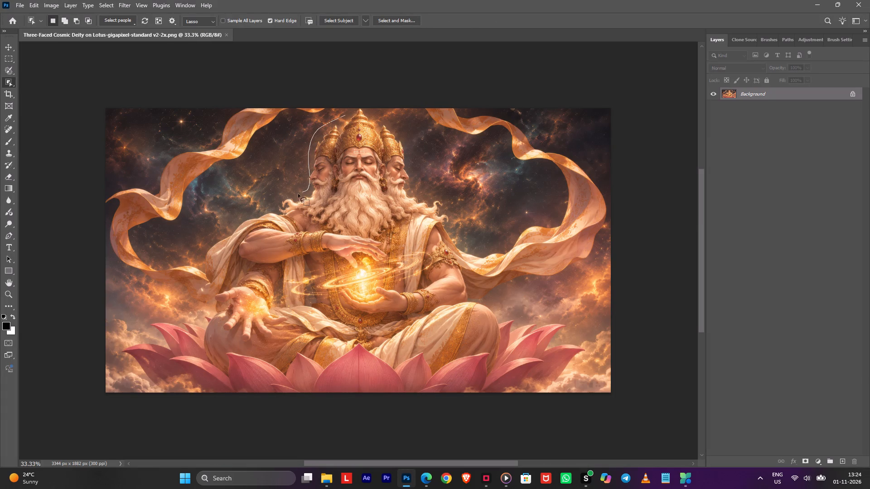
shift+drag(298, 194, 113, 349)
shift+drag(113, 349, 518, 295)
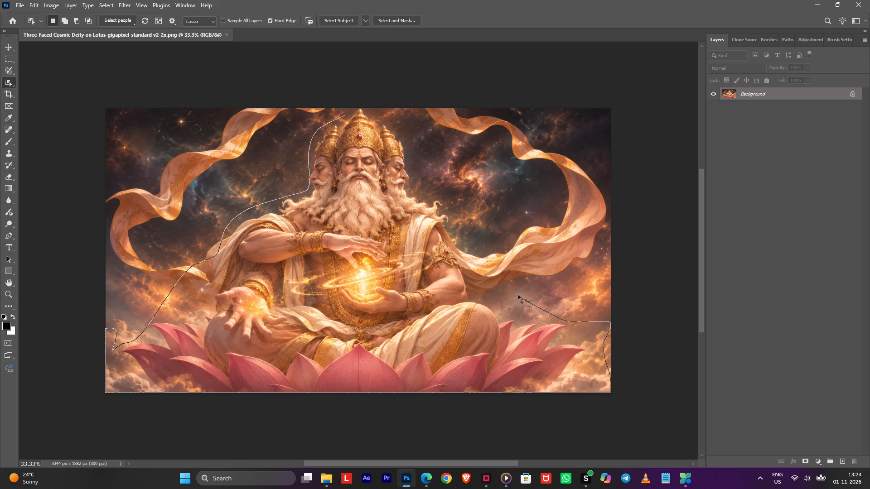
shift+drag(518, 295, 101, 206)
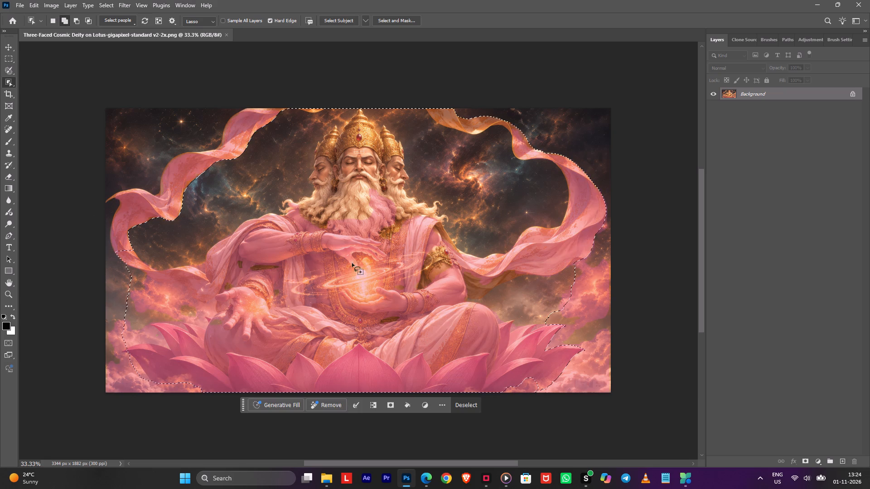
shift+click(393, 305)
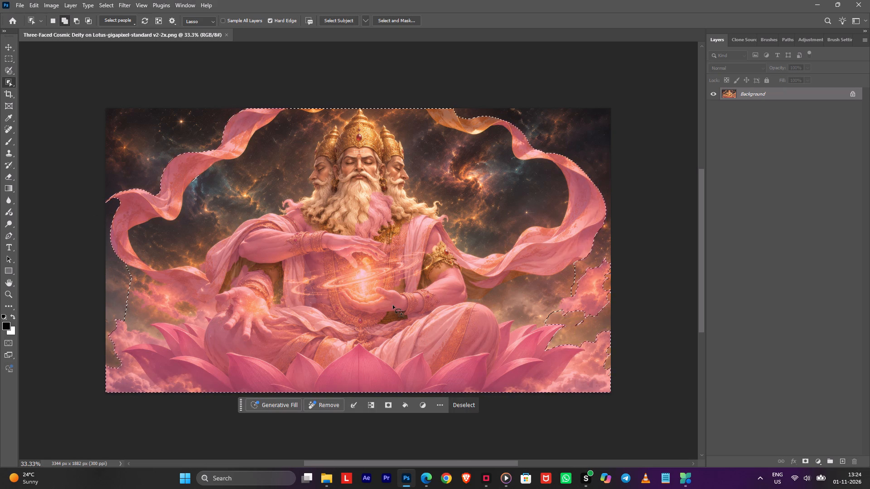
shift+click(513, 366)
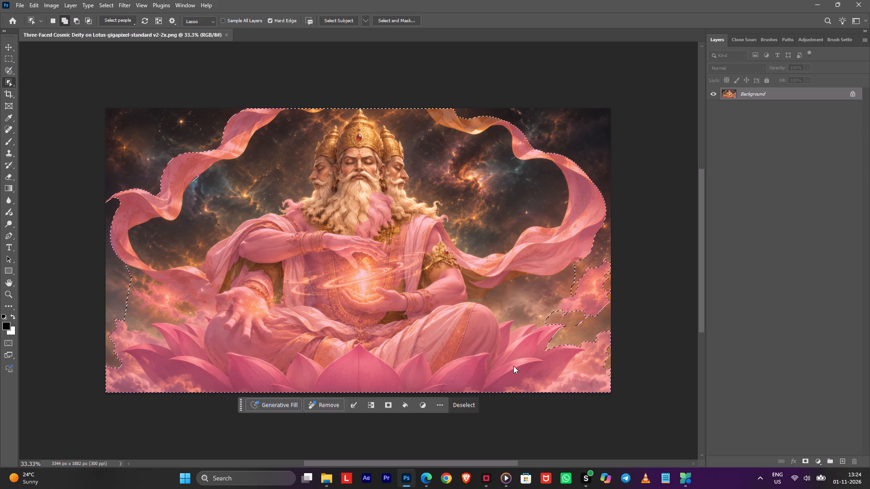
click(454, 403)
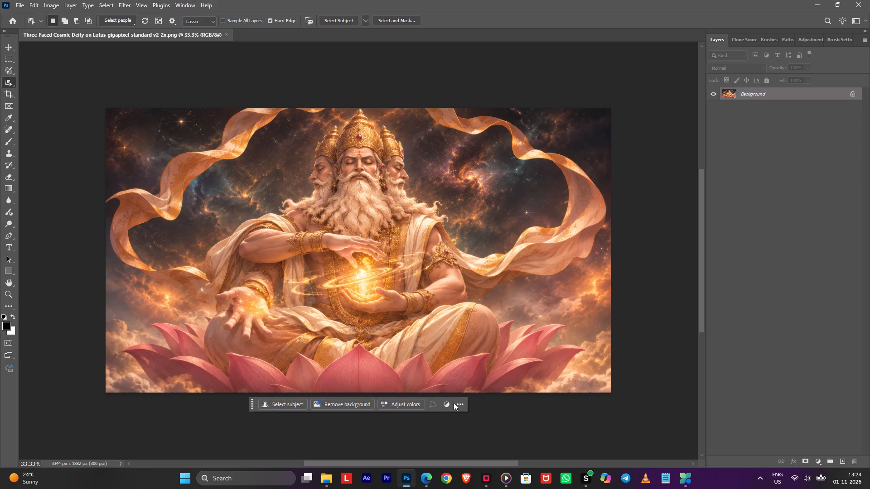
Select the detected object covering the deity's body, flowing scarf and lotus with the Object Selection tool.
click(401, 304)
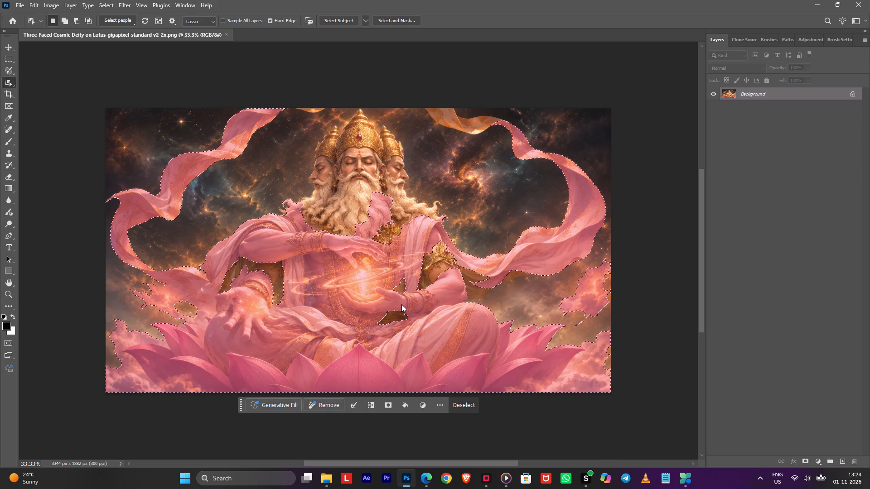
Add the missed areas beside the arms, around the torso, and on the beard and central face with Quick Selection.
key(shift+w)
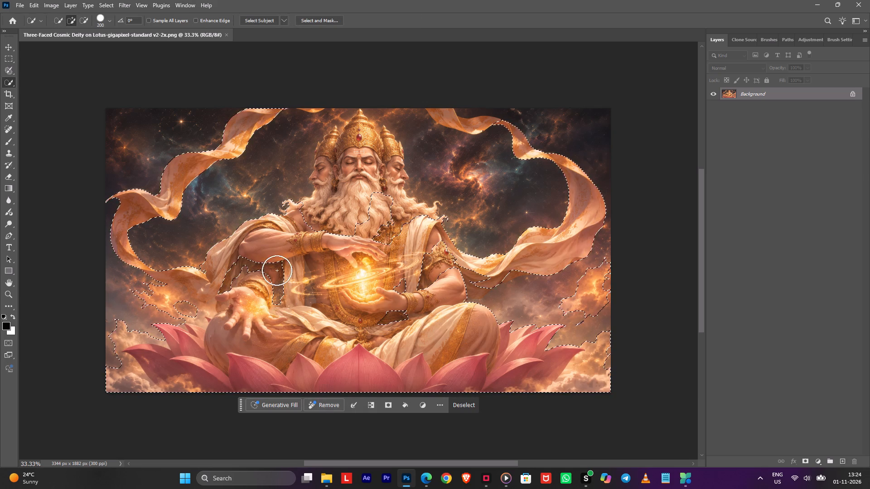
shift+drag(277, 270, 276, 298)
shift+click(234, 295)
shift+drag(369, 301, 387, 346)
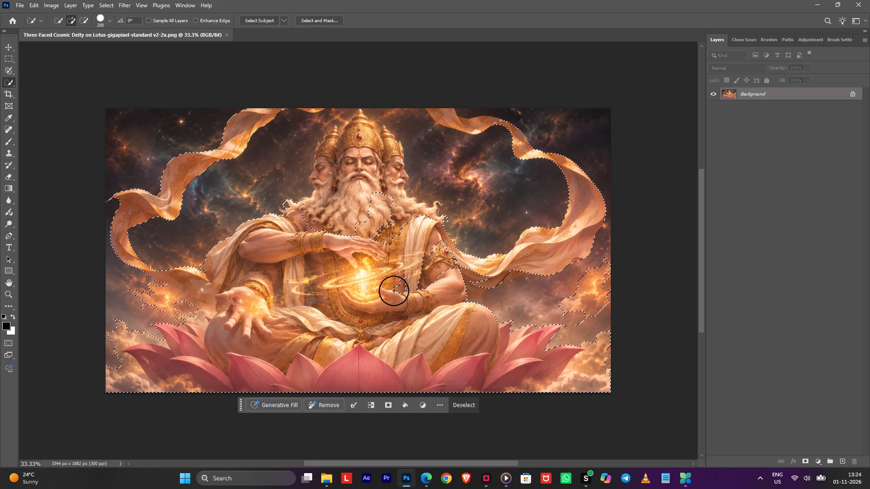
shift+drag(382, 263, 371, 206)
shift+drag(366, 157, 365, 167)
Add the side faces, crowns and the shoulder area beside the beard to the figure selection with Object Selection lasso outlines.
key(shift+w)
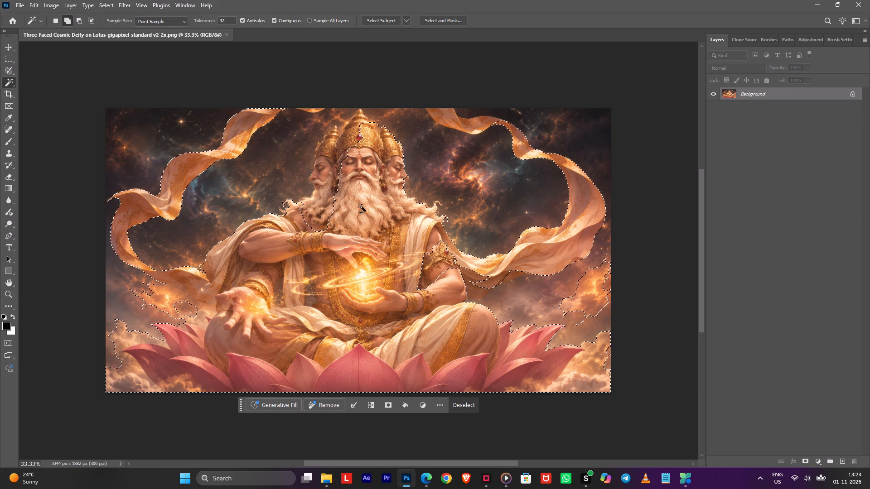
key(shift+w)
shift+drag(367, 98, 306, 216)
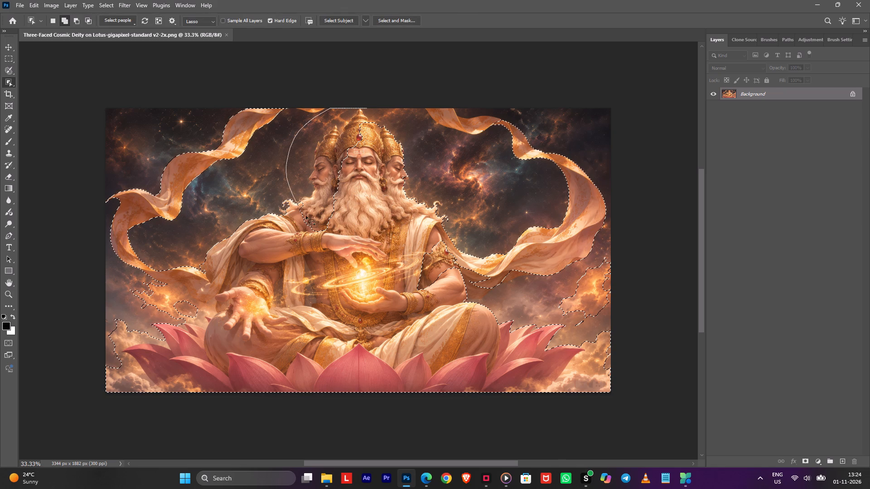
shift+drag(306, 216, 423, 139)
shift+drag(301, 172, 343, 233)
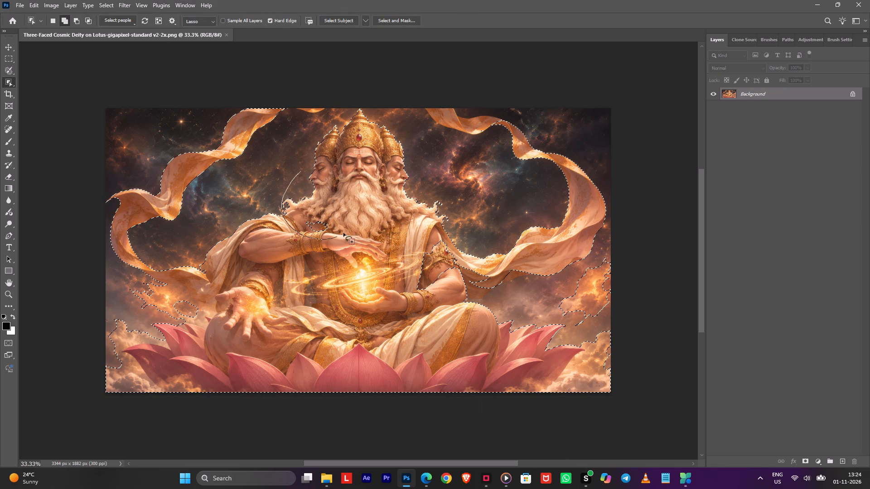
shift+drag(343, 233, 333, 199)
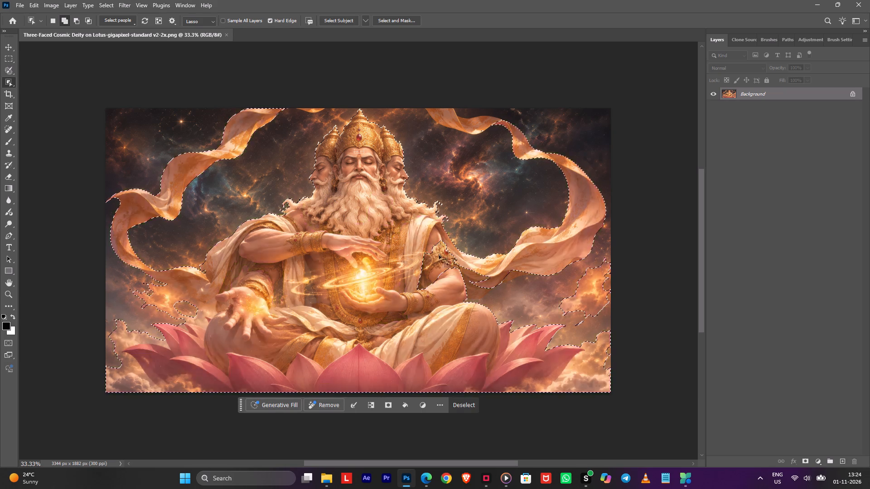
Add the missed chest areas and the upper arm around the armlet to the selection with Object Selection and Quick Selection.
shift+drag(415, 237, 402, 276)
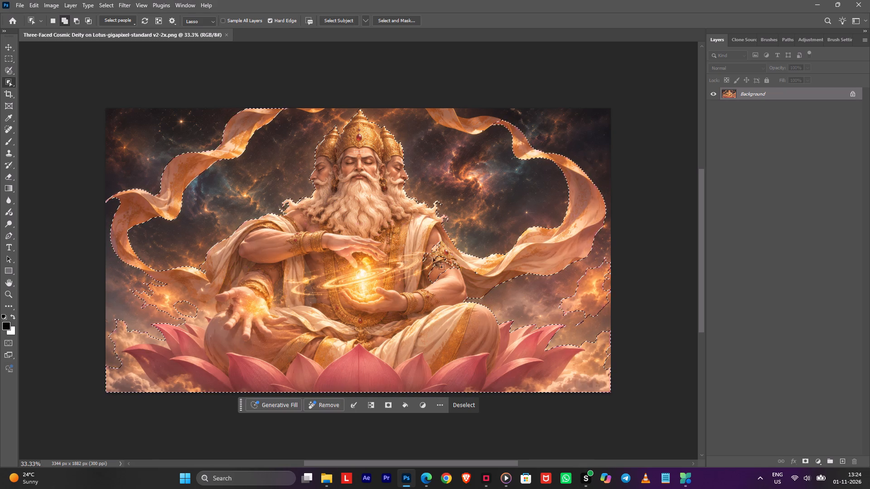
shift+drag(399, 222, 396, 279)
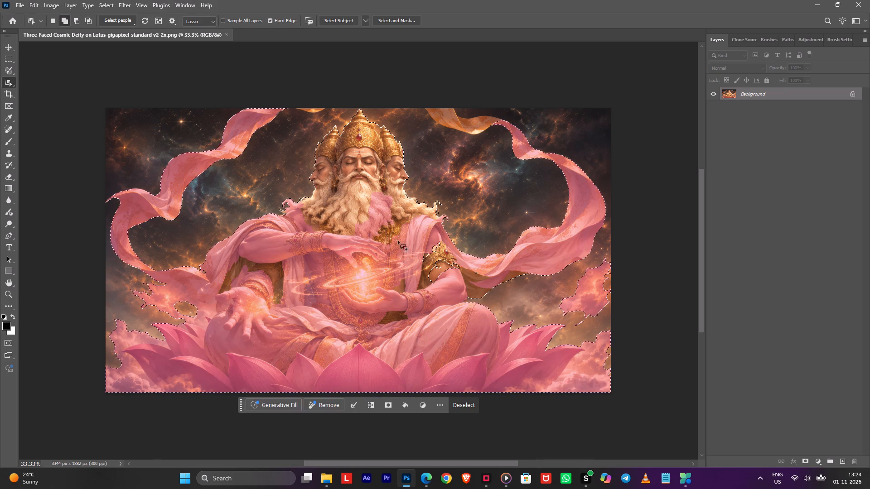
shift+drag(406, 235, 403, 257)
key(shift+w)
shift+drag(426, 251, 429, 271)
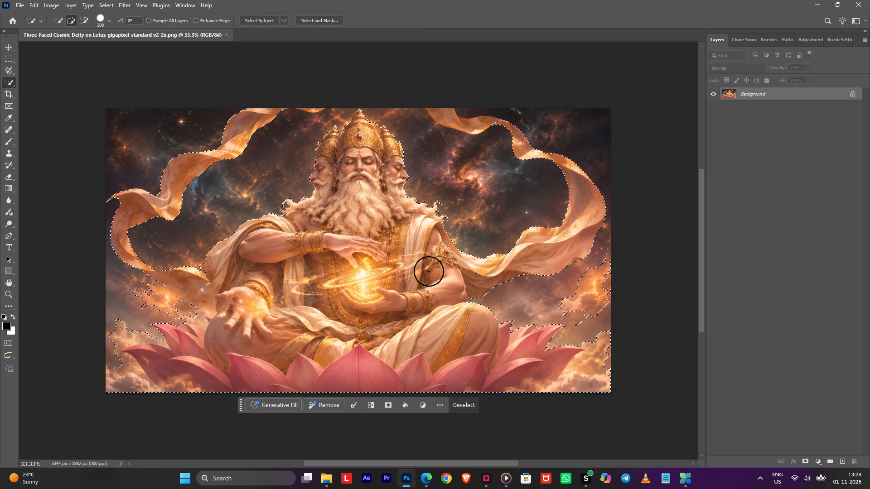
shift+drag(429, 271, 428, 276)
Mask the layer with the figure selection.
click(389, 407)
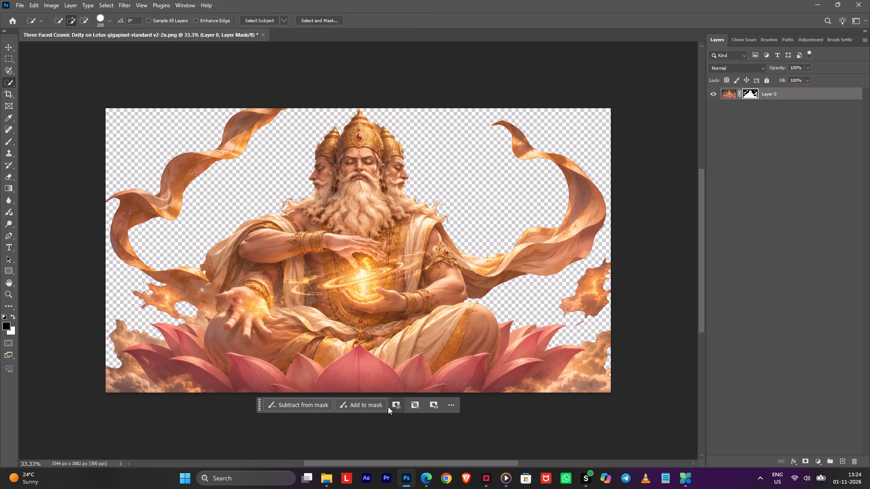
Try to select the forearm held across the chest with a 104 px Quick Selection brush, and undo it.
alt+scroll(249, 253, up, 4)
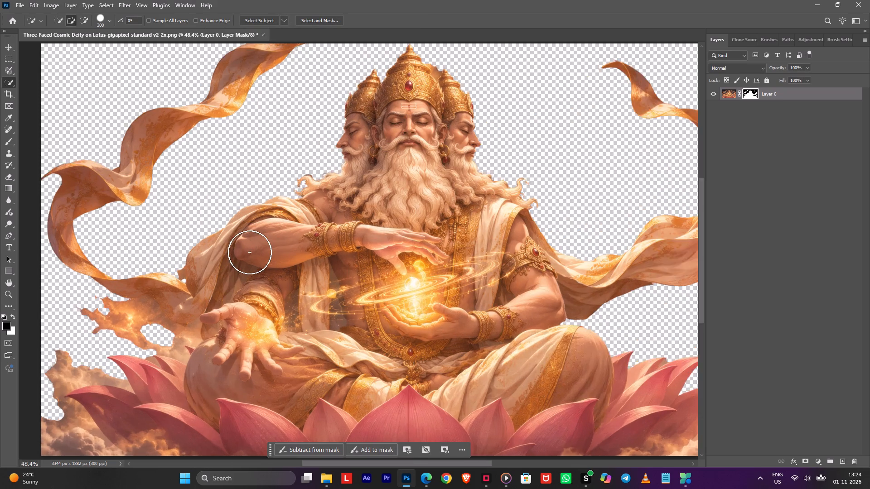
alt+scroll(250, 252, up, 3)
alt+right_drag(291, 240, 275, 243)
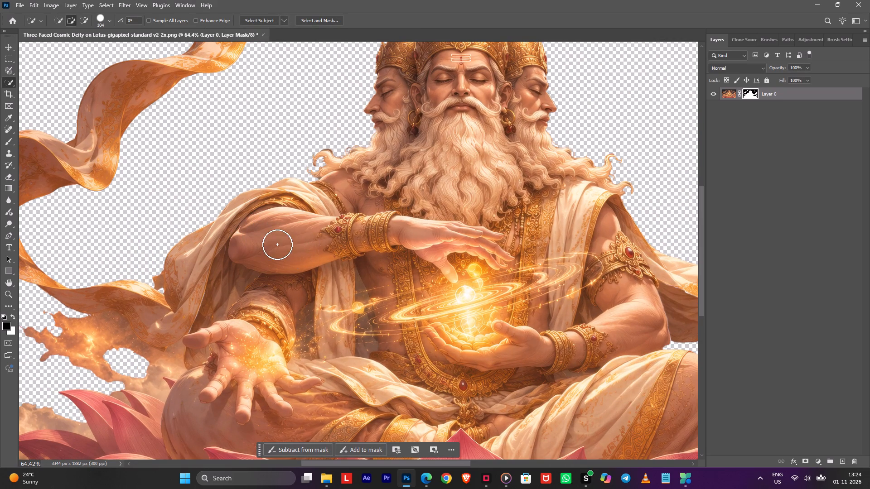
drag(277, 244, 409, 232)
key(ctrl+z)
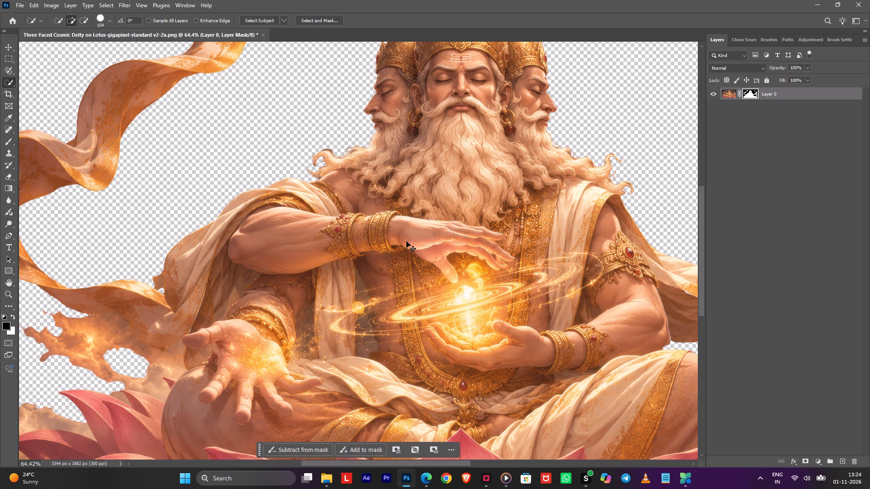
Select the forearm and hand above the glowing orb, plus the opposite arm from shoulder to cupped hand, with Object Selection lasso outlines.
key(shift+w)
key(shift+w)
shift+drag(353, 207, 325, 205)
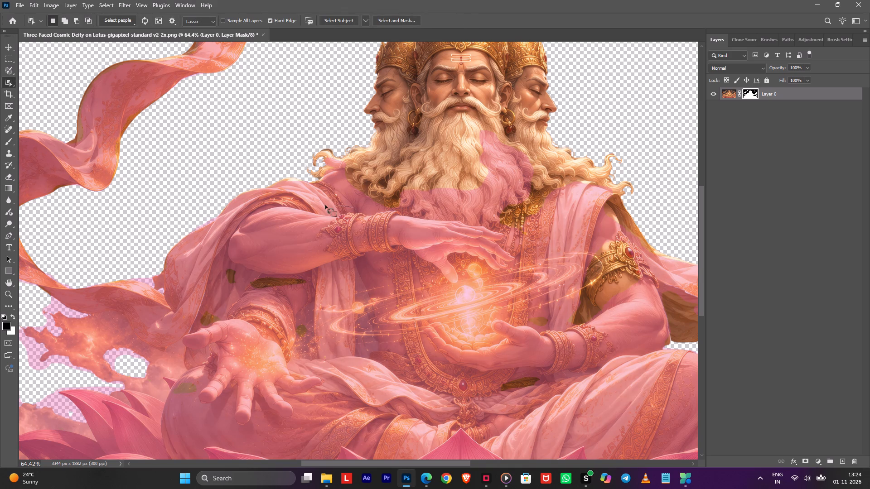
shift+drag(325, 205, 400, 197)
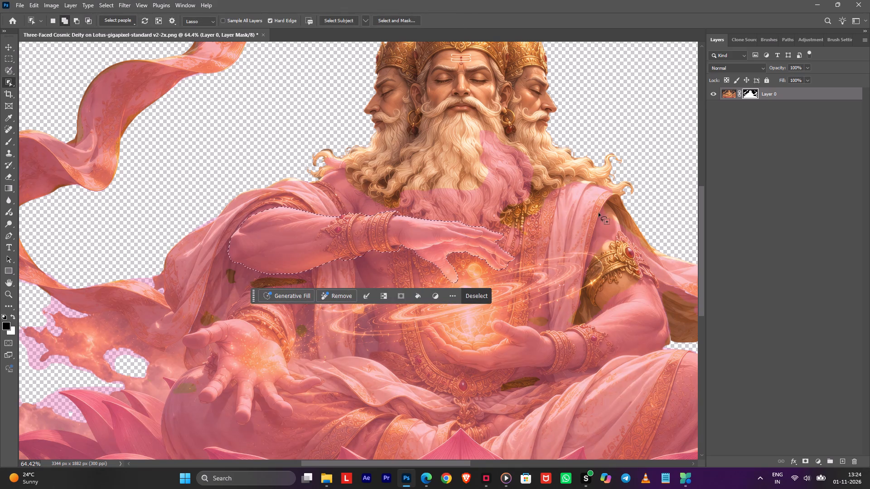
shift+drag(605, 204, 420, 365)
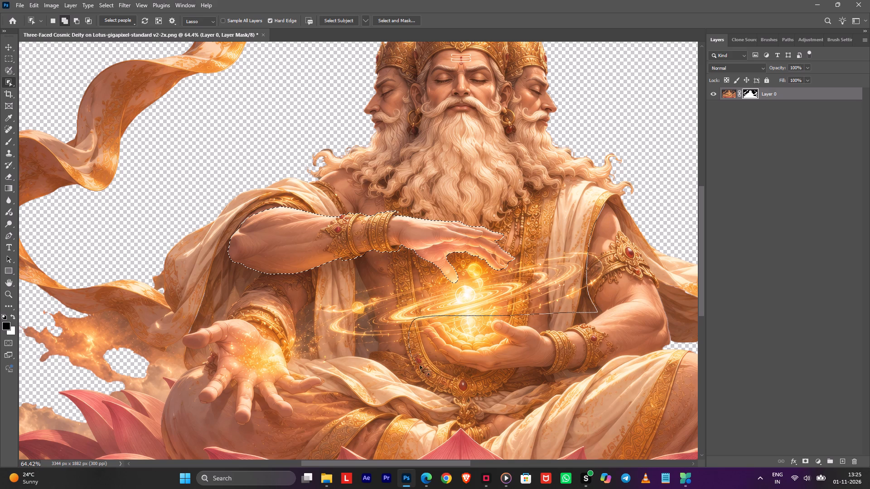
shift+drag(420, 365, 616, 218)
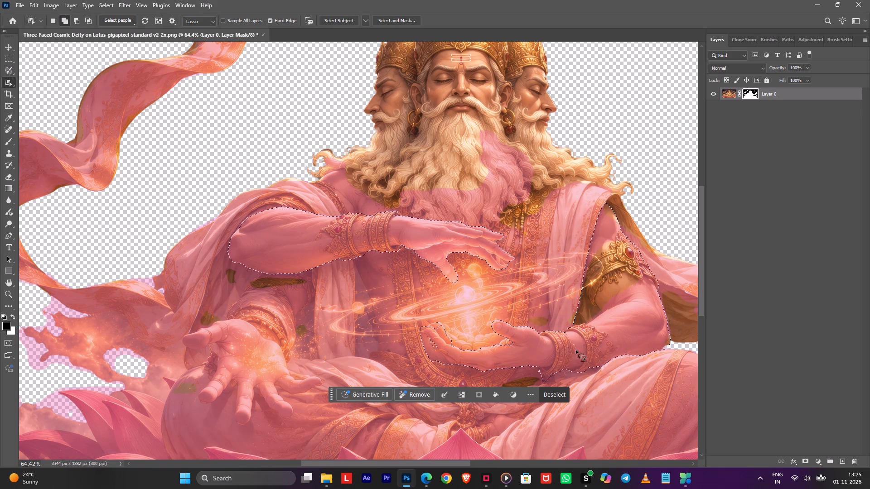
alt+drag(577, 264, 549, 322)
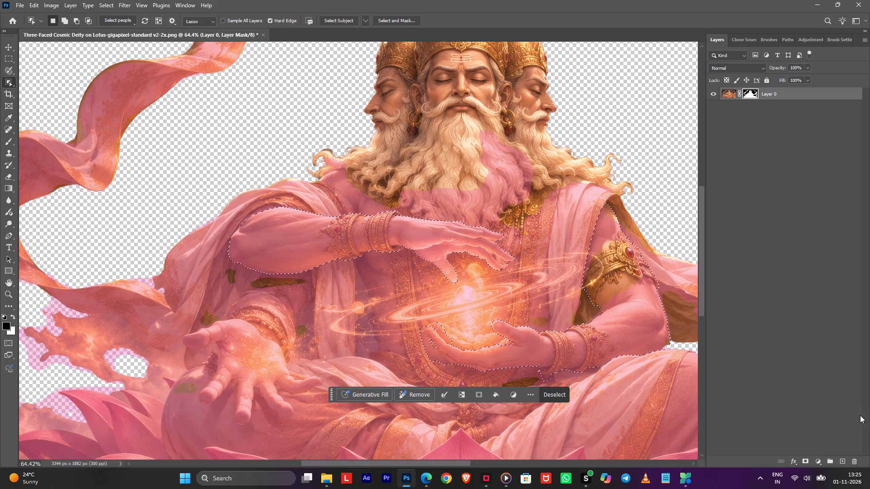
Replace the figure's layer mask with a mask made from the selection of the two arms.
right_click(748, 96)
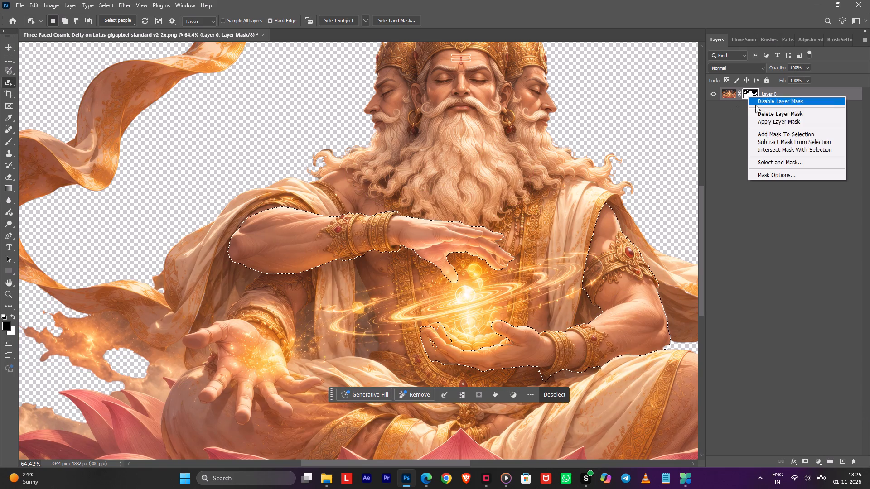
click(774, 112)
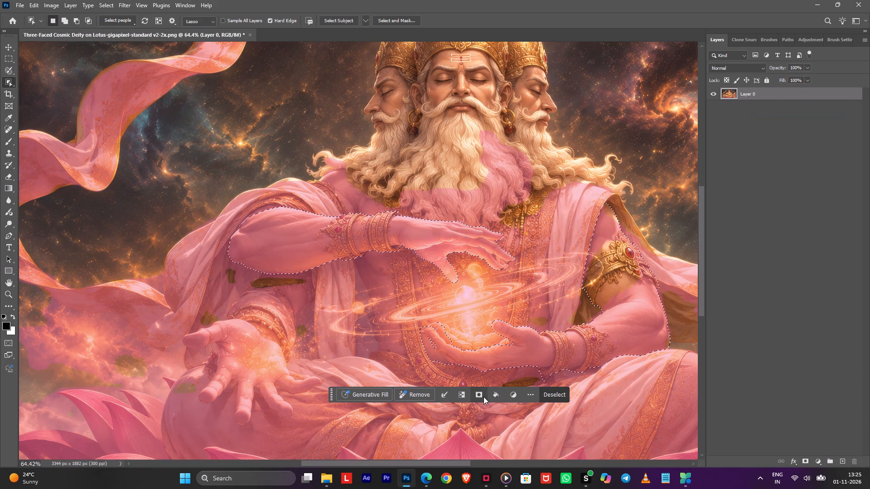
click(483, 397)
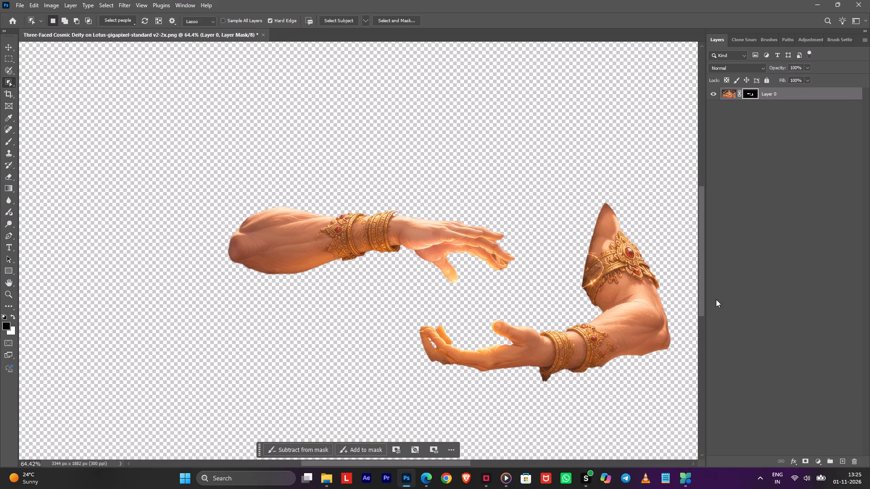
Restore the missing edge of the wrist bangles on the upper forearm by painting white on the mask with a 49 px brush.
key(b)
alt+right_drag(402, 244, 411, 245)
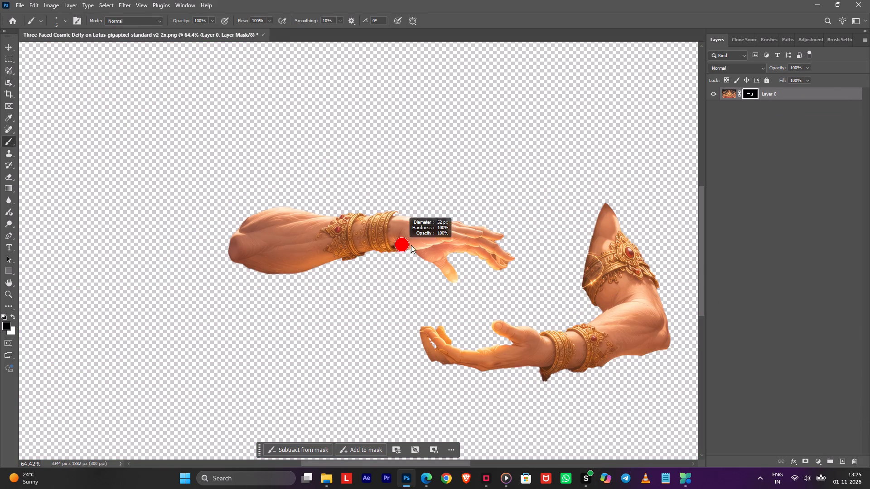
alt+right_drag(411, 245, 420, 245)
key(x)
drag(403, 220, 298, 230)
key(ctrl+z)
alt+scroll(367, 225, up, 3)
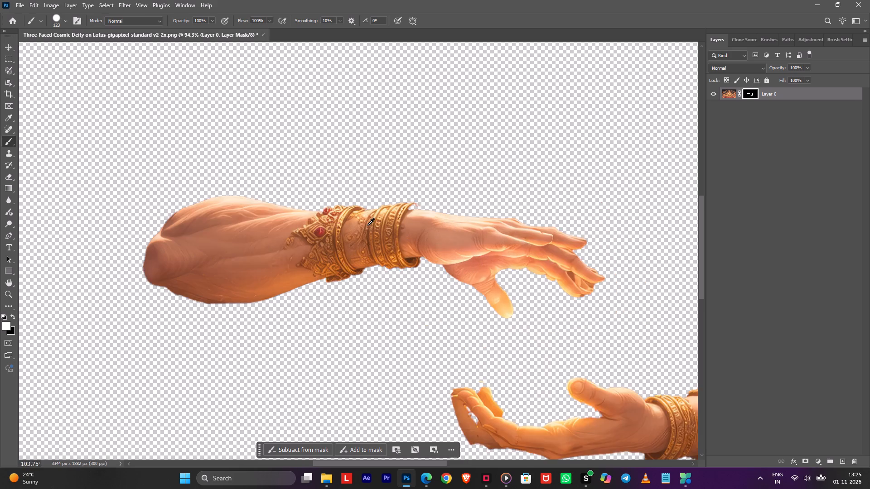
alt+scroll(367, 225, up, 5)
alt+right_drag(389, 230, 365, 224)
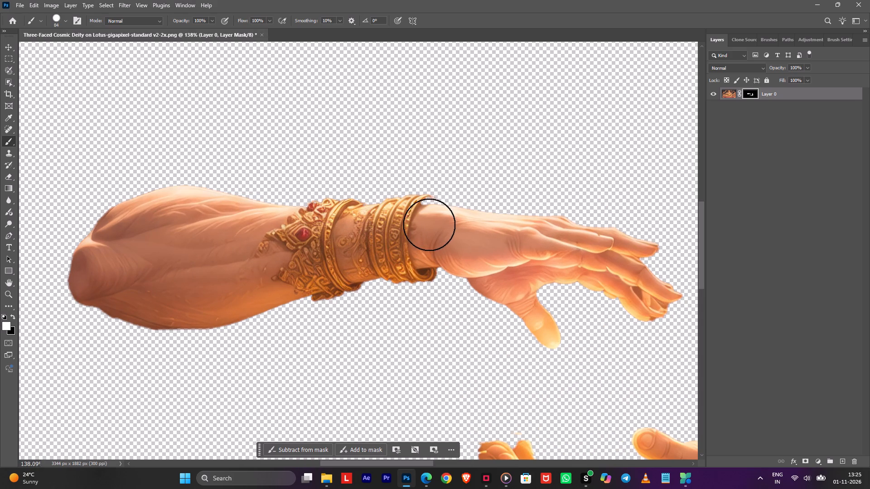
click(426, 222)
key(ctrl+z)
alt+right_drag(429, 221, 416, 223)
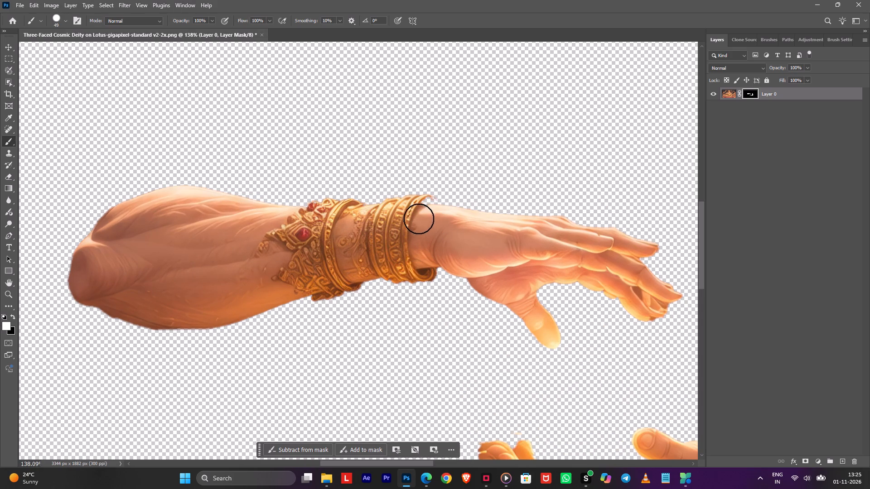
drag(429, 212, 427, 247)
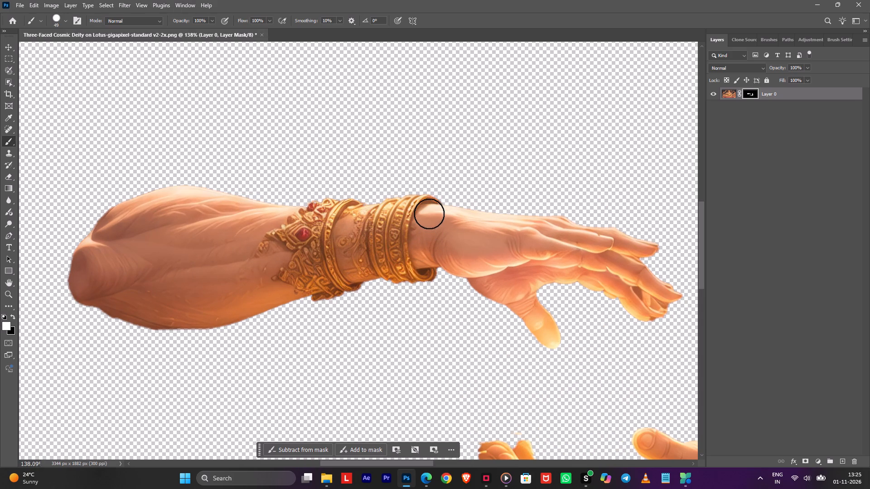
click(427, 211)
drag(384, 221, 315, 222)
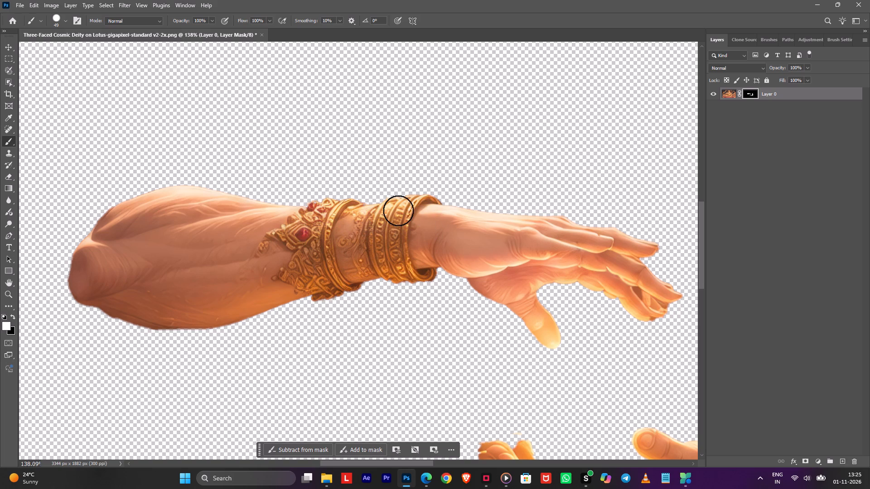
drag(396, 215, 263, 219)
key(ctrl+z)
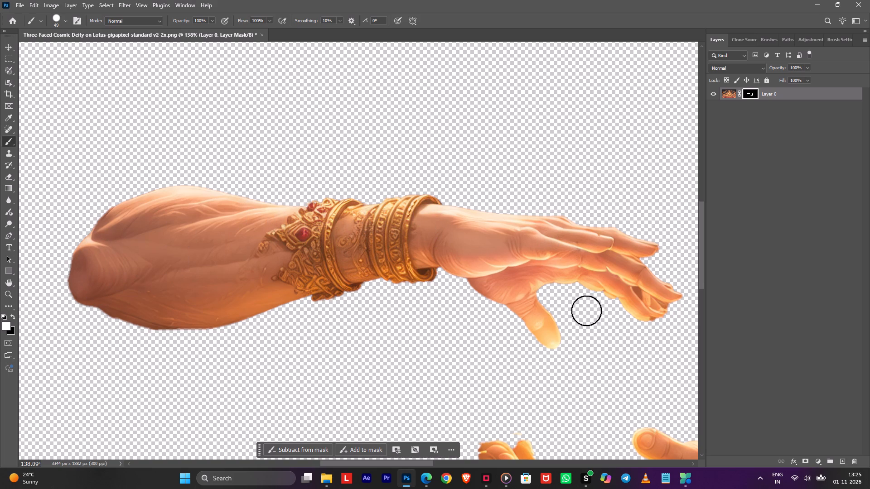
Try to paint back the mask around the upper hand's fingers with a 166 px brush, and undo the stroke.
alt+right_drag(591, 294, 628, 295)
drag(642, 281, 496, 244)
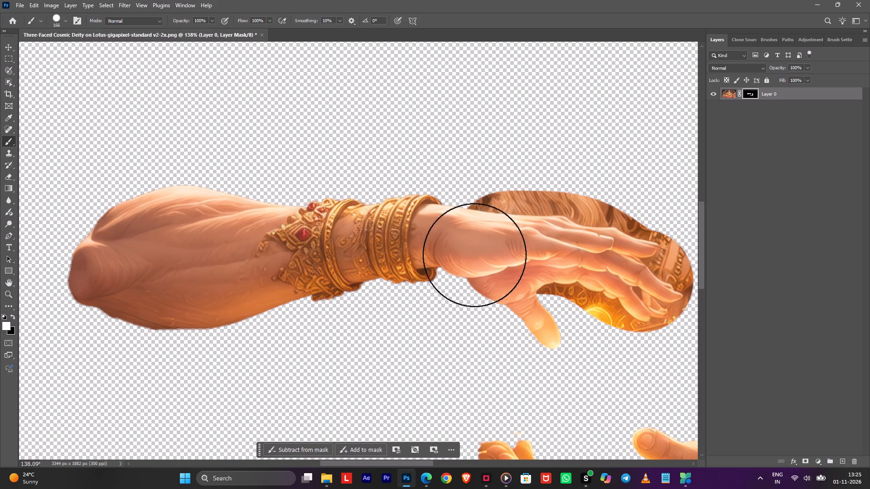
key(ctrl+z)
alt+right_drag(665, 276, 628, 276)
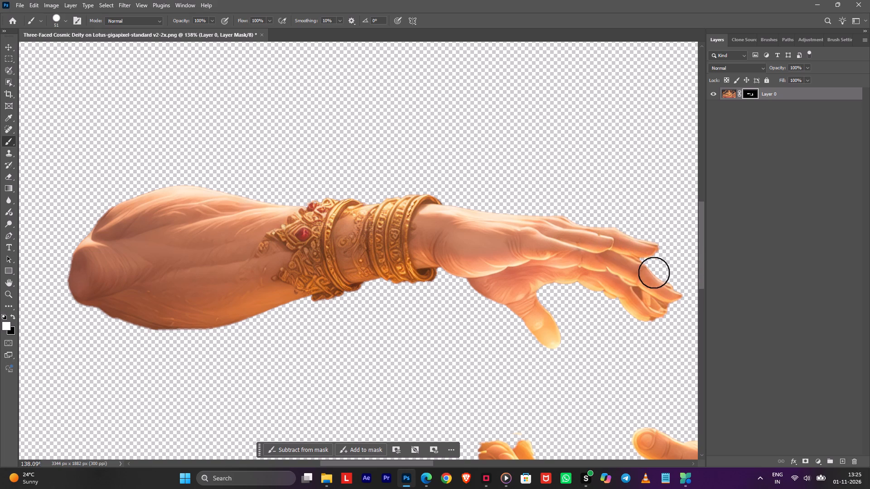
Mask out the fringe along the upper edge of the upper hand's longest lower finger, painting black with a 6 px brush.
alt+scroll(661, 312, up, 3)
key(shift+w)
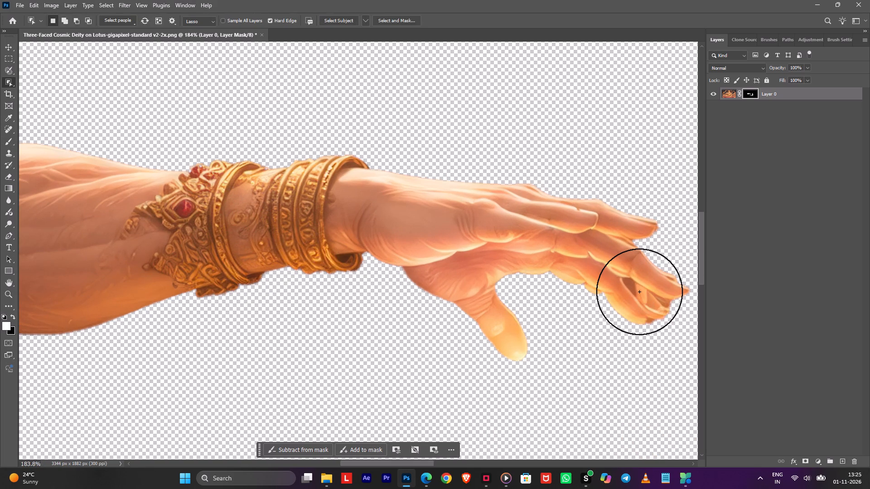
key(shift+w)
text(bx)
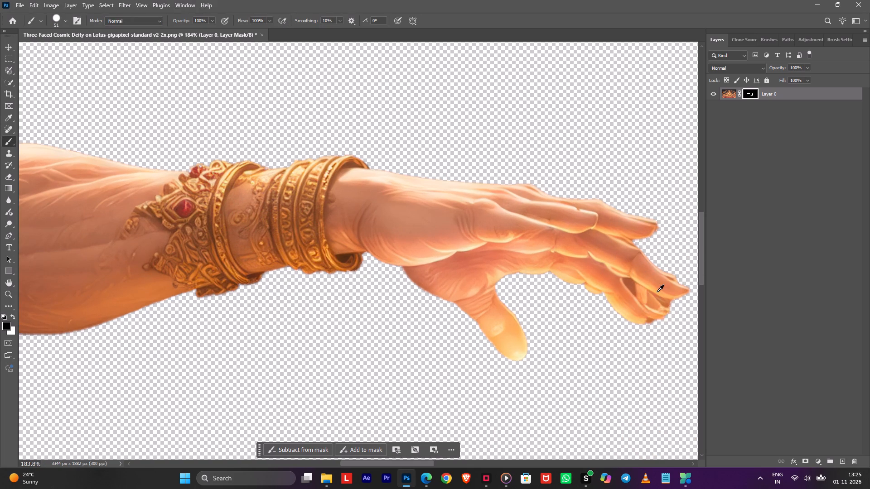
alt+right_drag(655, 292, 636, 291)
key(space)
key(space)
key(space)
drag(648, 250, 471, 219)
alt+scroll(473, 221, up, 4)
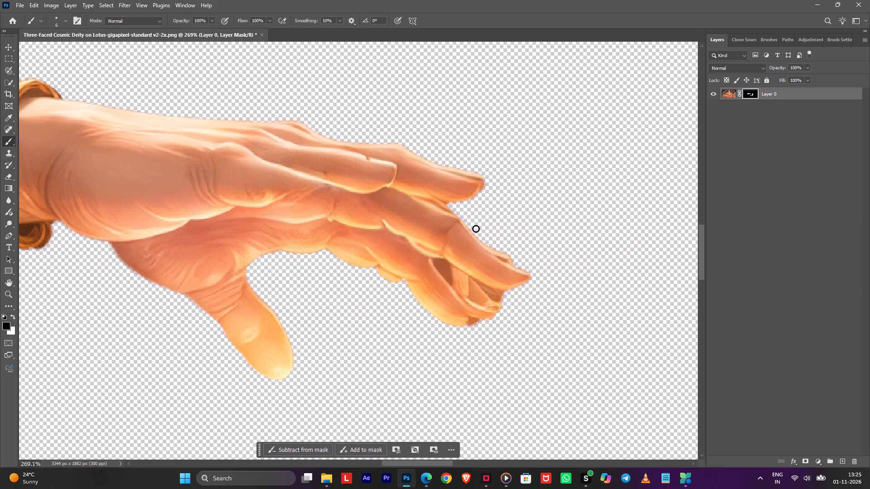
drag(477, 233, 539, 267)
drag(539, 267, 570, 265)
Mask out the leftover area between and beyond the upper hand's two lowest fingertips, painting black with brushes from 2 to 22 px.
drag(435, 262, 477, 310)
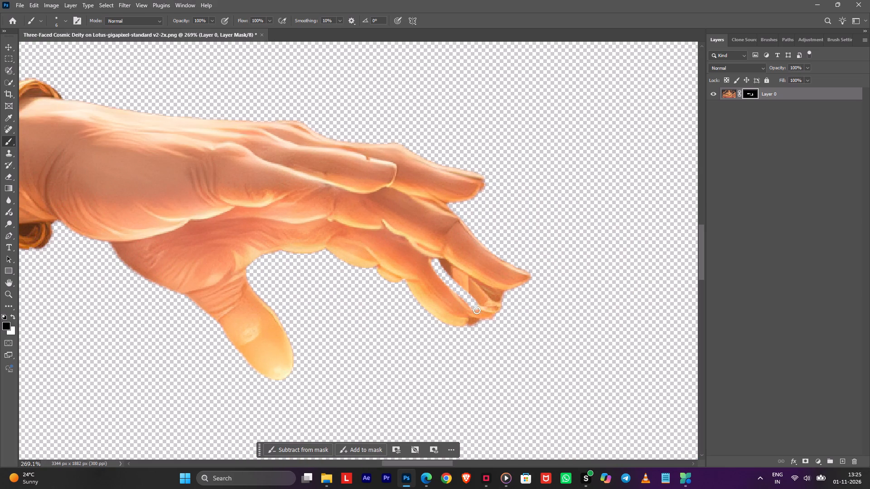
drag(477, 310, 454, 338)
drag(435, 263, 456, 273)
drag(456, 273, 532, 295)
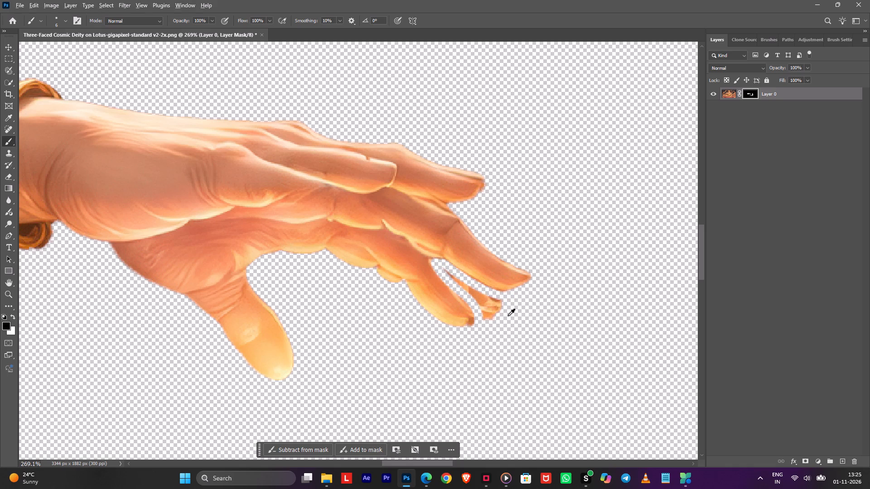
alt+right_drag(510, 316, 515, 316)
drag(522, 299, 467, 291)
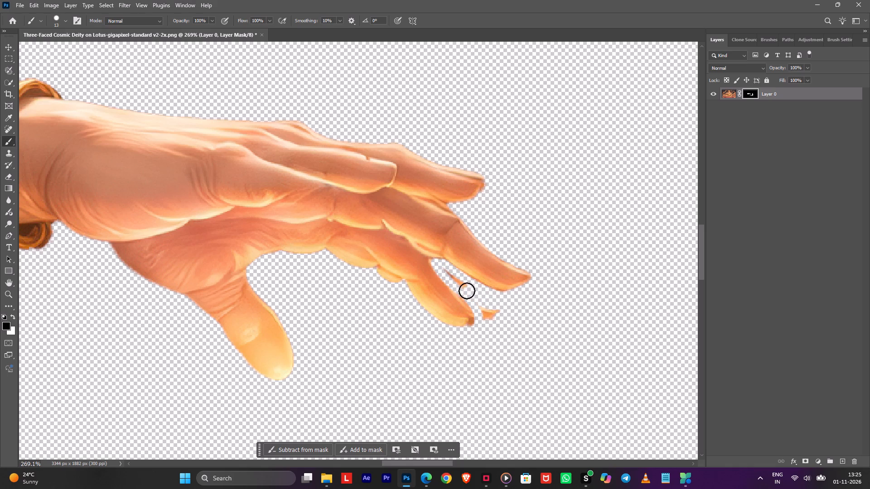
drag(467, 291, 463, 289)
alt+right_drag(464, 286, 456, 287)
alt+right_drag(447, 274, 454, 279)
drag(445, 270, 513, 365)
alt+right_drag(501, 327, 508, 327)
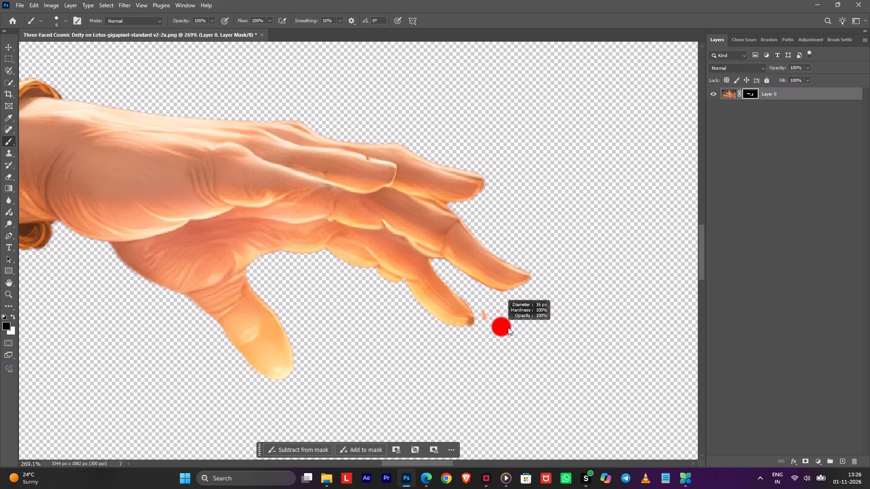
alt+right_drag(508, 327, 509, 327)
click(504, 311)
drag(491, 315, 492, 343)
drag(486, 330, 481, 334)
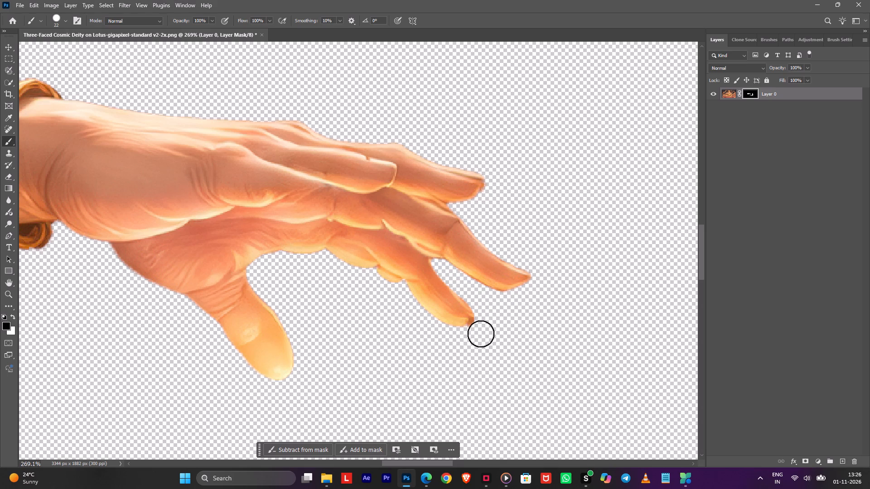
drag(481, 334, 438, 342)
Trim the mask under the upper hand's two lowest fingers and beside their knuckles, painting black with a 10 px brush.
alt+right_drag(503, 295, 495, 295)
drag(453, 275, 495, 294)
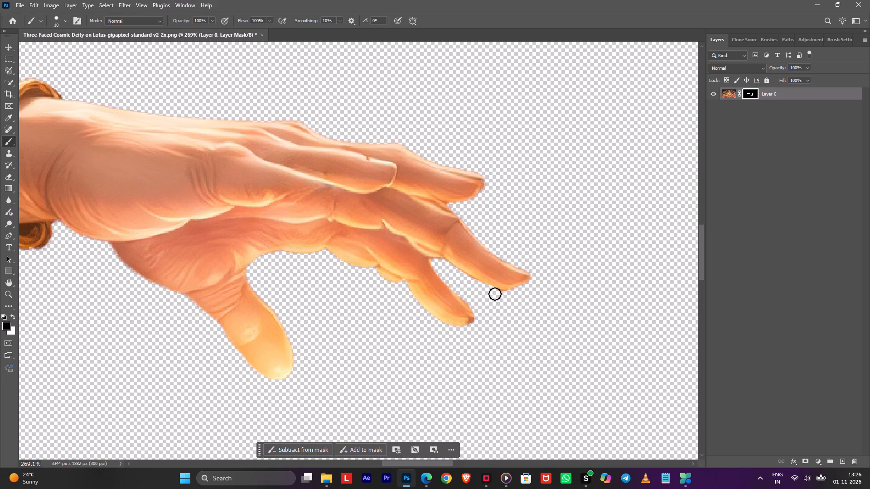
drag(495, 294, 530, 294)
drag(401, 288, 380, 273)
drag(380, 273, 350, 296)
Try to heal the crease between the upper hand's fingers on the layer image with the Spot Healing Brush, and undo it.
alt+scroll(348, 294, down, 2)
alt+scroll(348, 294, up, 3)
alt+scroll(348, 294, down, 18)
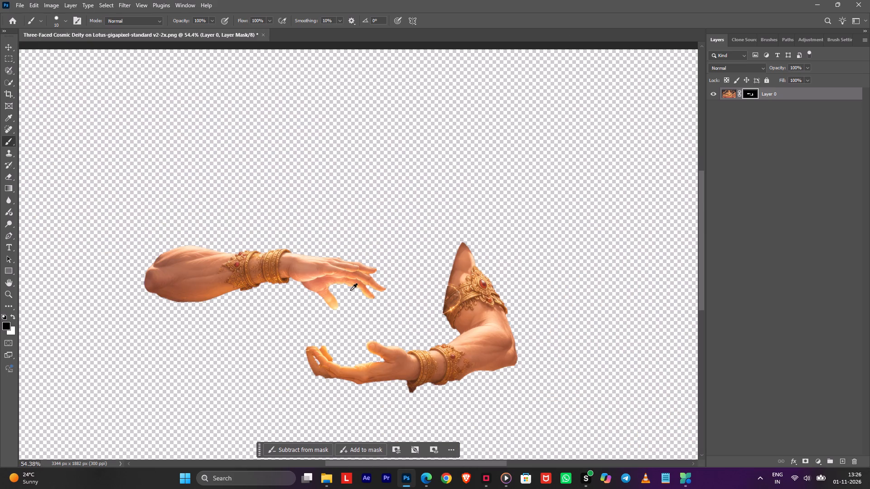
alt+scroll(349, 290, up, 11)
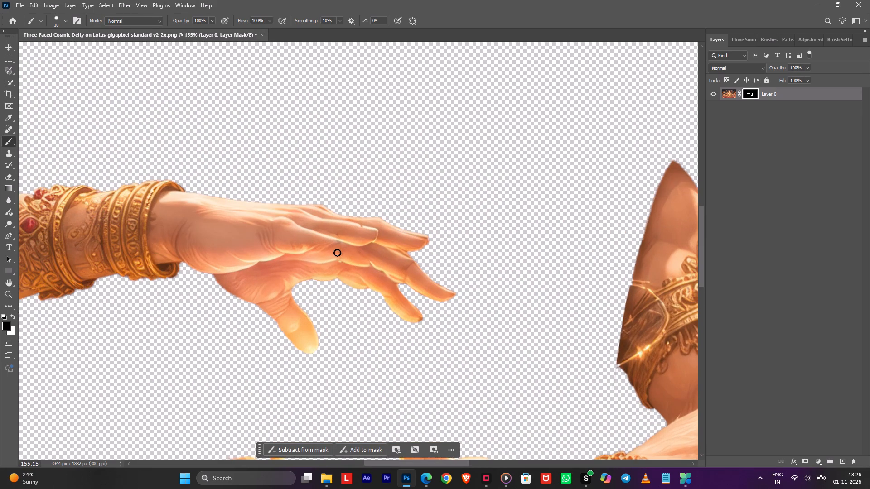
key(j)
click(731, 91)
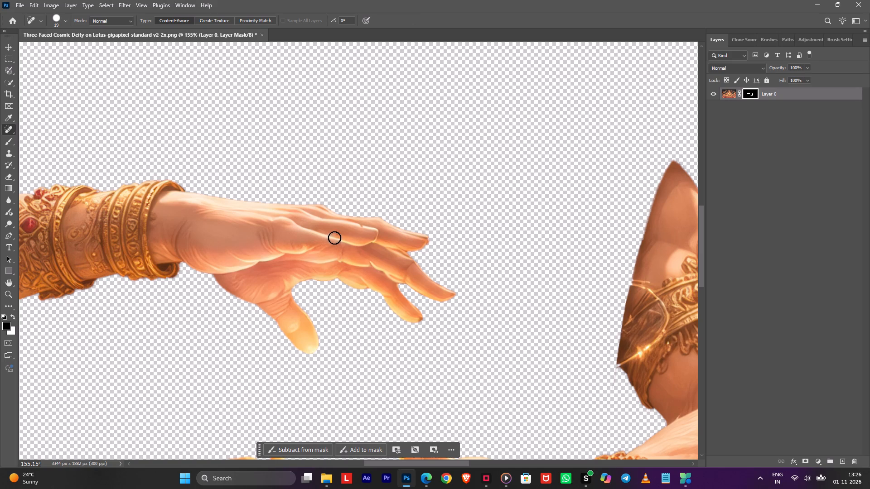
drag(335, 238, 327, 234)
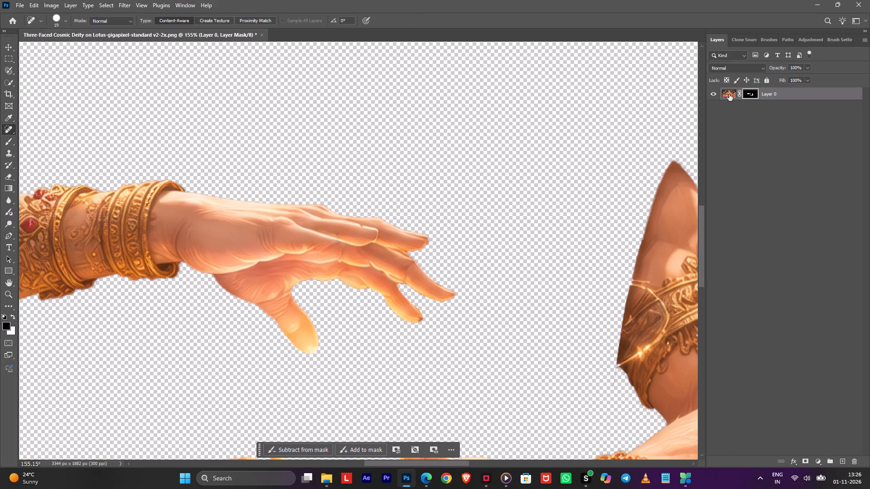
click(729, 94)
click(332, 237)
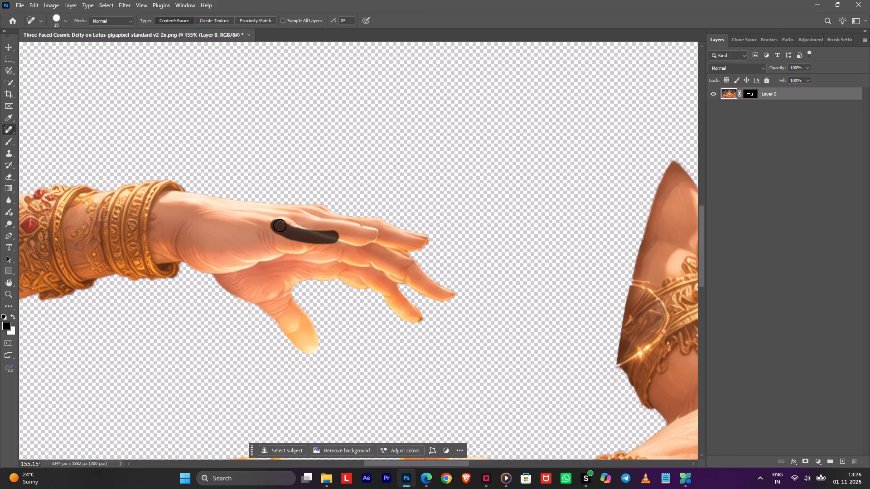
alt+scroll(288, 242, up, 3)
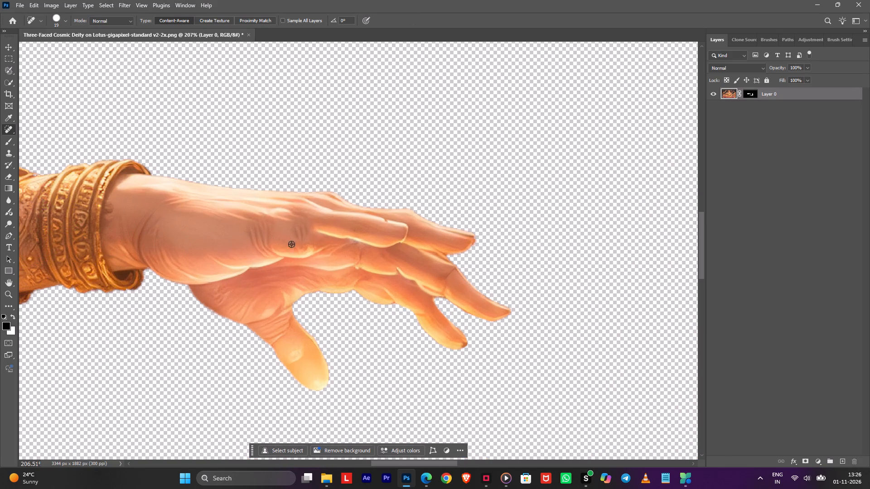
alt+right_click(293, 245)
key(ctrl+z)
Restore the cupped lower hand's missing fingers and glowing palm by painting white on the layer mask with an 87 px brush.
alt+scroll(297, 244, down, 12)
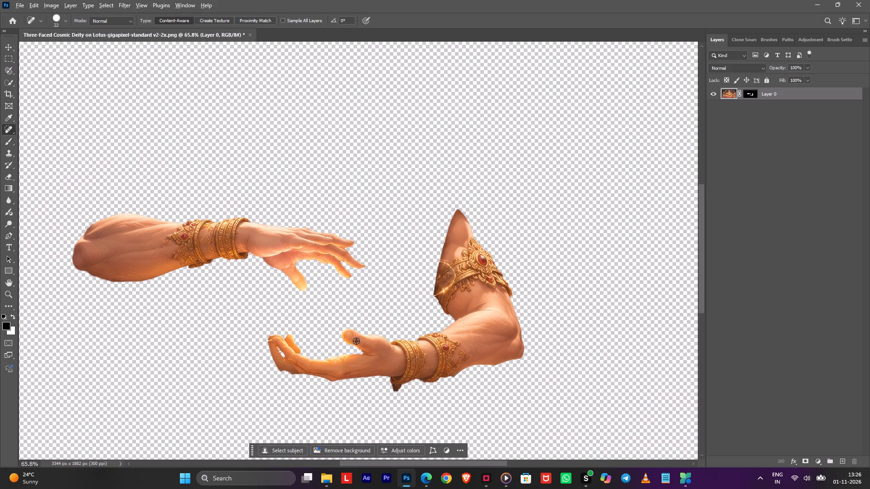
alt+scroll(359, 349, up, 1)
alt+scroll(359, 349, down, 2)
alt+scroll(359, 349, up, 2)
key(b)
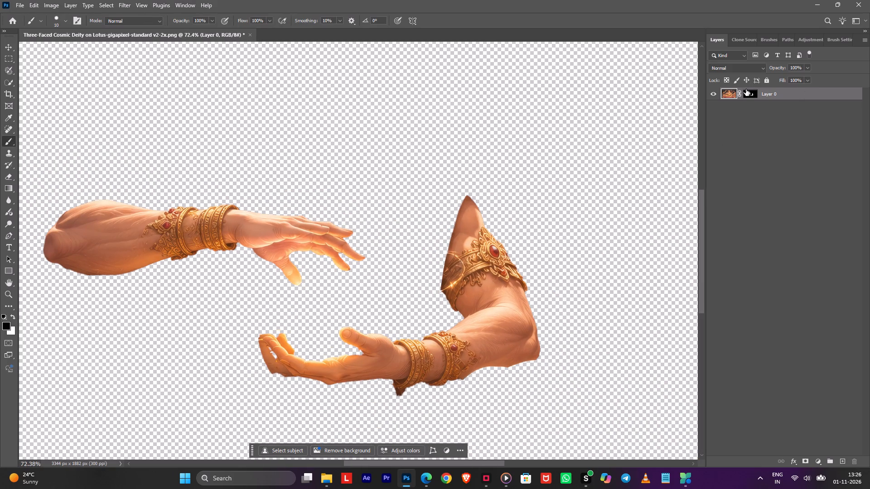
click(748, 95)
alt+right_drag(381, 380, 394, 382)
key(x)
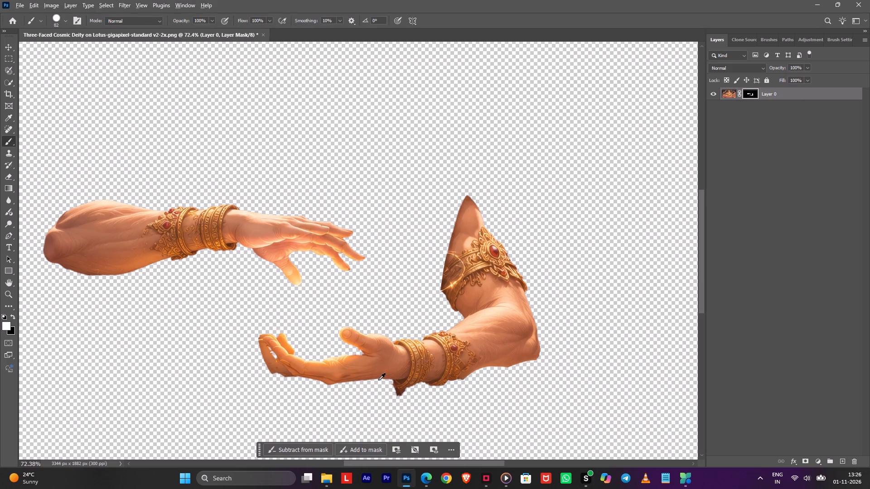
alt+right_drag(378, 380, 396, 385)
drag(395, 385, 373, 353)
key(ctrl+z)
alt+scroll(294, 362, up, 5)
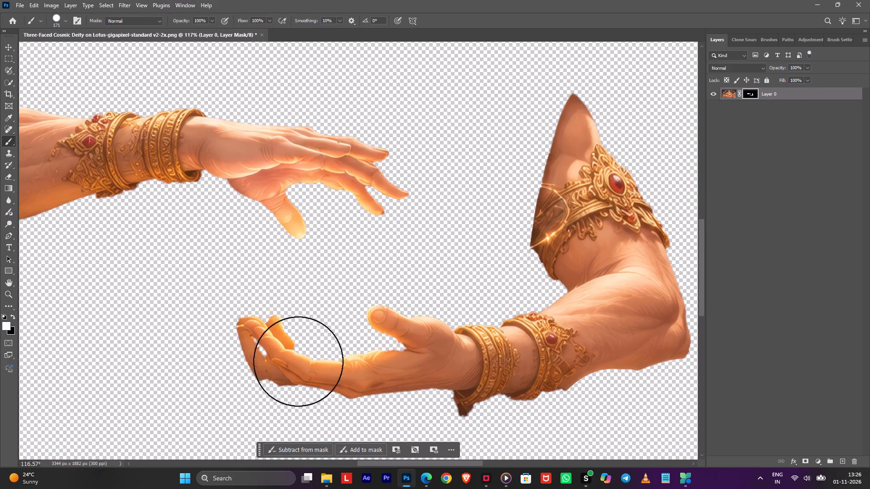
alt+right_drag(367, 360, 342, 365)
drag(369, 366, 344, 363)
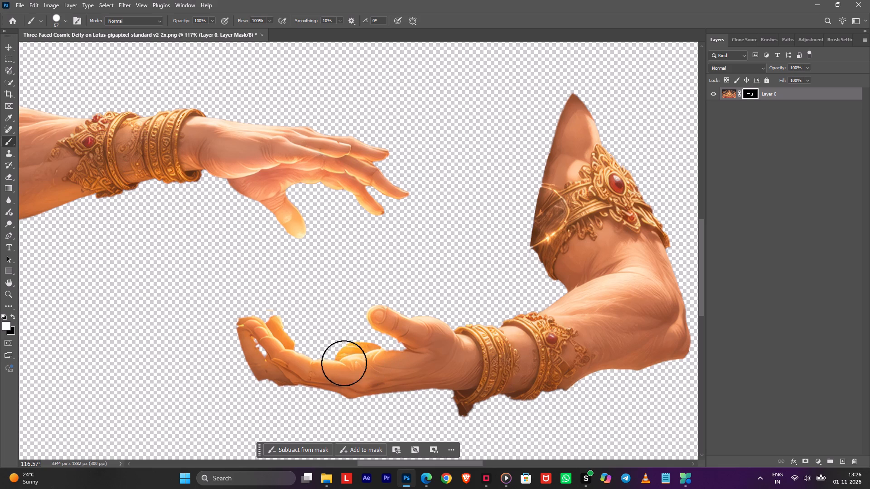
drag(344, 363, 278, 353)
click(277, 352)
drag(271, 347, 251, 324)
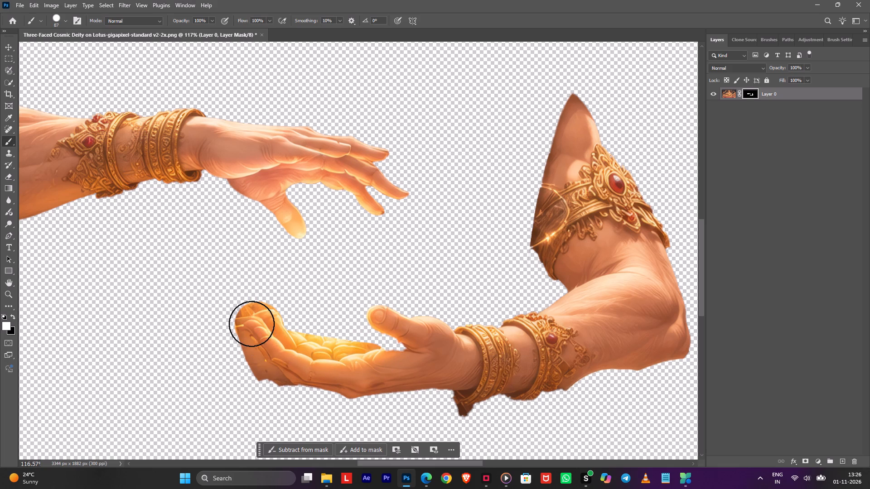
drag(251, 324, 259, 340)
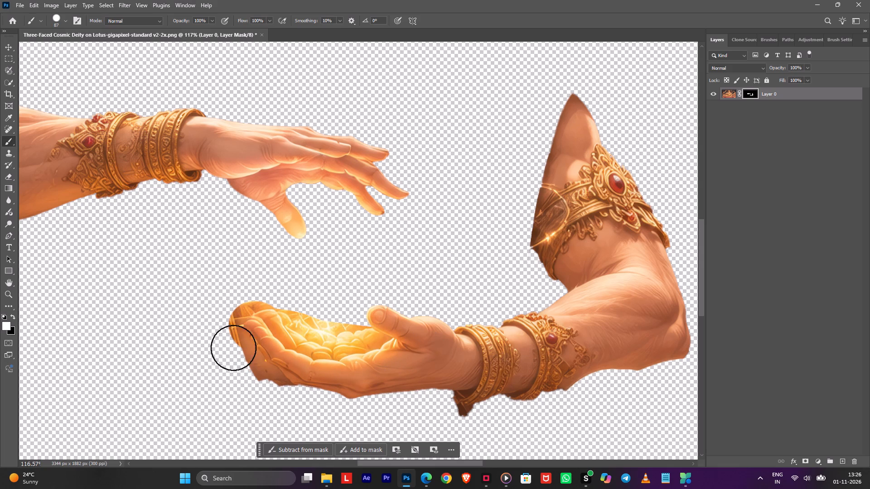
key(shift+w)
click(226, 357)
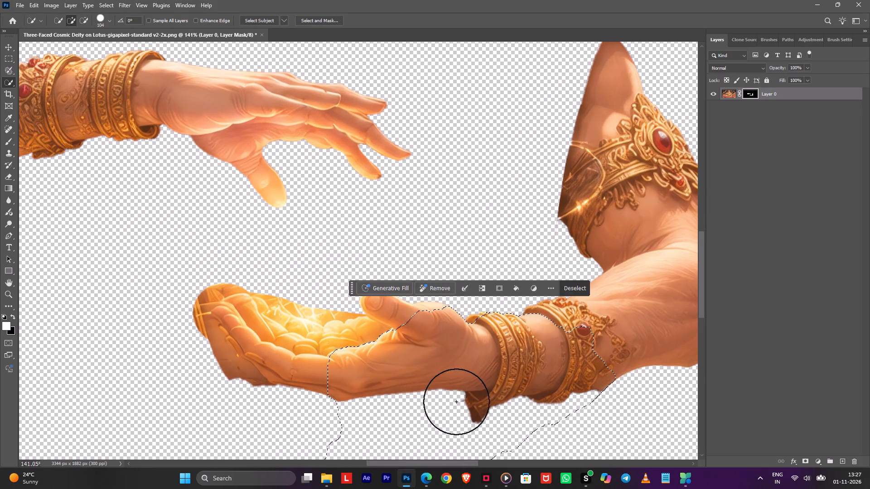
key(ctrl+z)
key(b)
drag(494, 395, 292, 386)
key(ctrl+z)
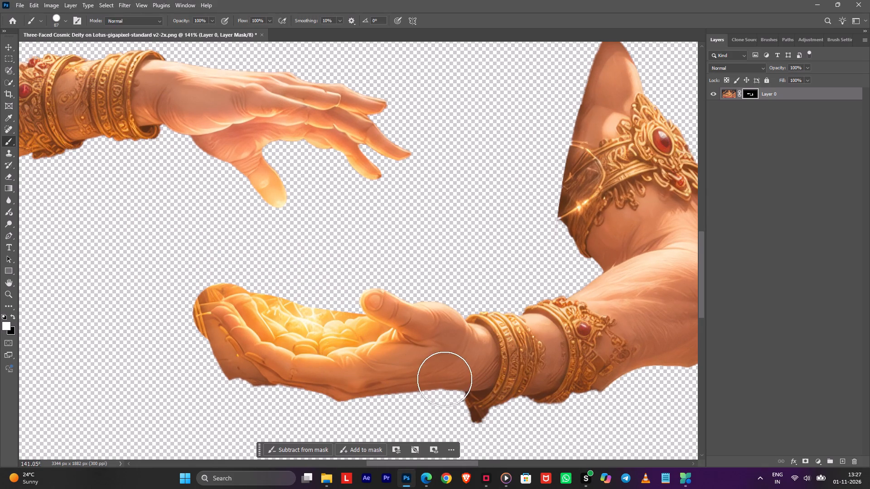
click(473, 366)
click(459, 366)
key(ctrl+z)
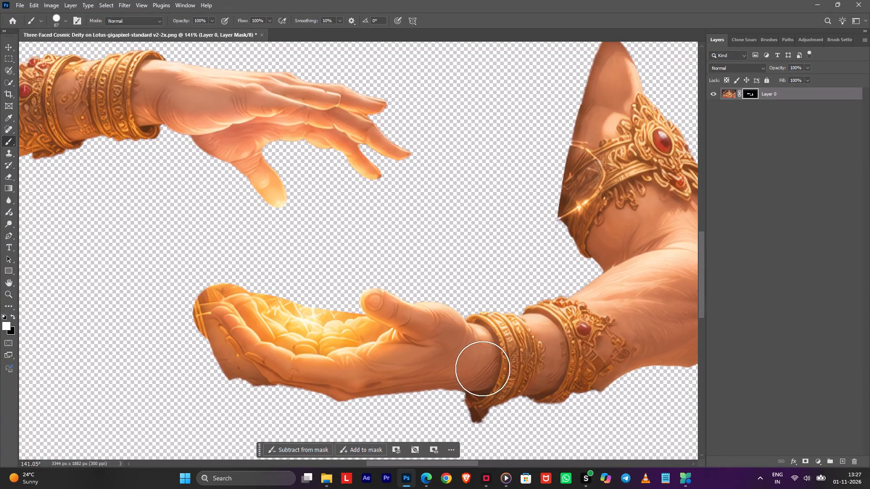
Reveal the area beneath the lower hand, wrist, forearm and elbow by painting white on the layer mask with a 104 px brush.
drag(484, 369, 192, 356)
alt+right_drag(277, 369, 286, 373)
drag(512, 395, 571, 390)
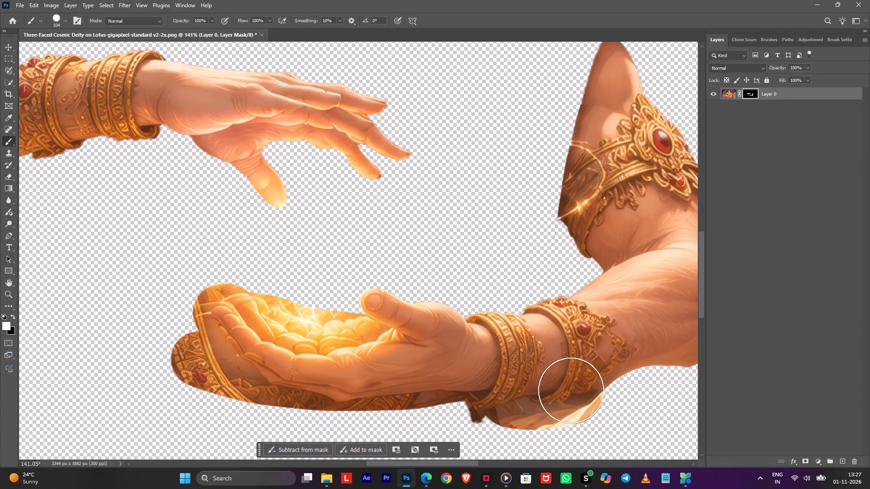
drag(571, 390, 415, 379)
key(space)
drag(465, 360, 317, 360)
drag(467, 379, 431, 388)
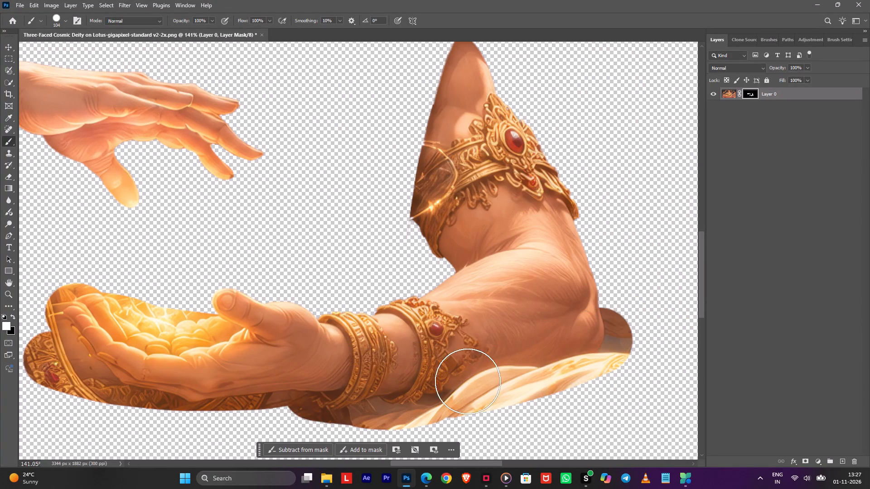
key(ctrl+z)
key(x)
key(x)
drag(565, 339, 510, 352)
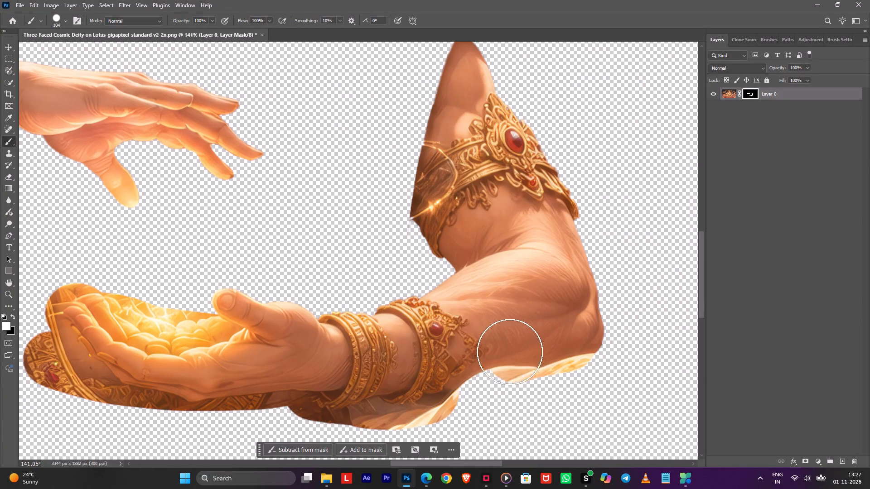
drag(510, 352, 408, 372)
Trim the surplus cloth below the forearm and wrist by painting black on the layer mask with the 104 px brush.
key(x)
drag(627, 367, 622, 378)
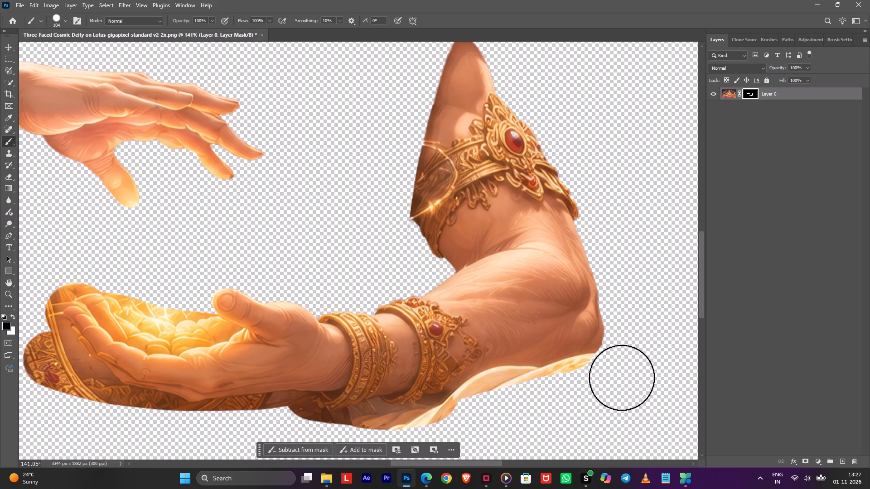
drag(622, 378, 425, 436)
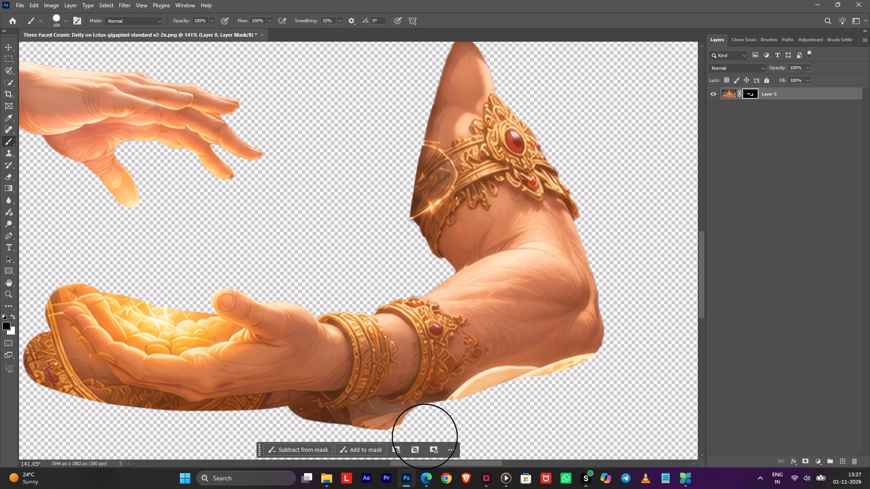
drag(425, 436, 364, 436)
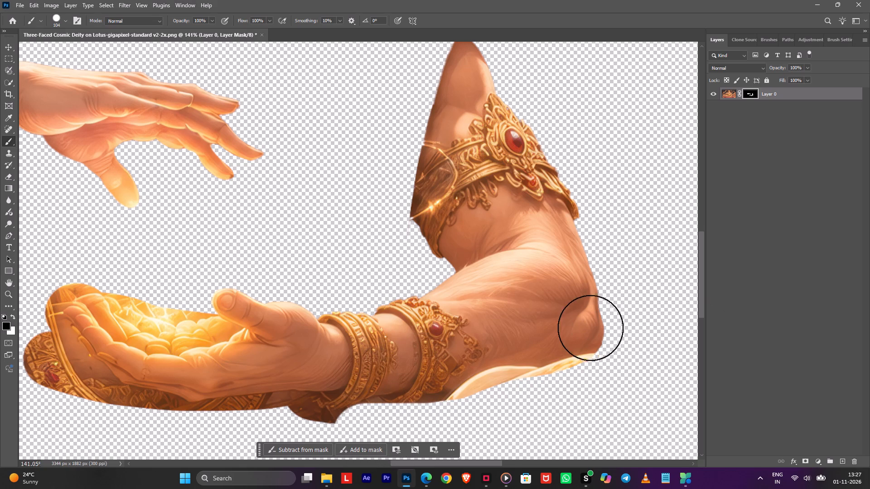
Heal the cloth beneath the forearm and elbow into skin on the layer image with a 39 px Spot Healing Brush.
key(j)
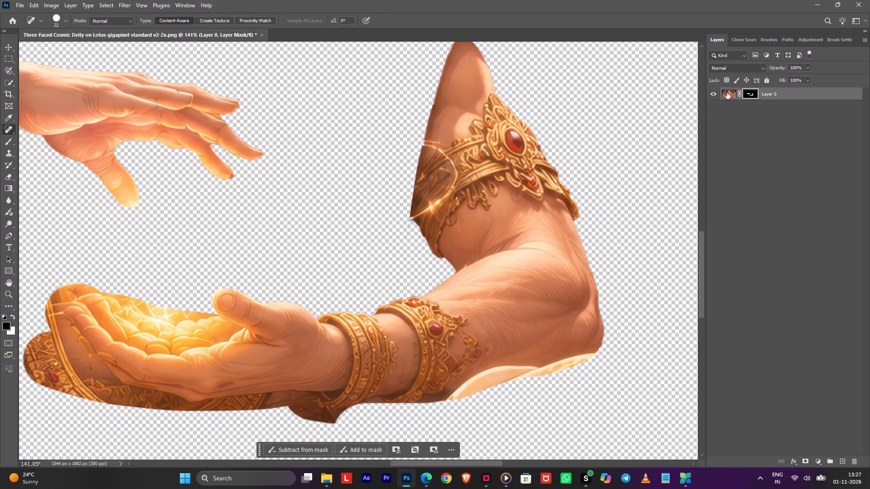
click(727, 92)
alt+right_drag(485, 370, 492, 372)
drag(595, 345, 487, 398)
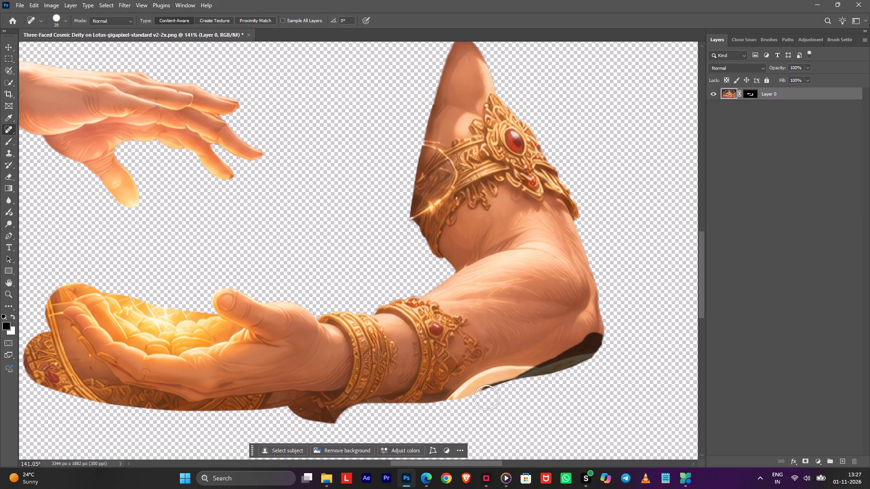
drag(487, 398, 611, 350)
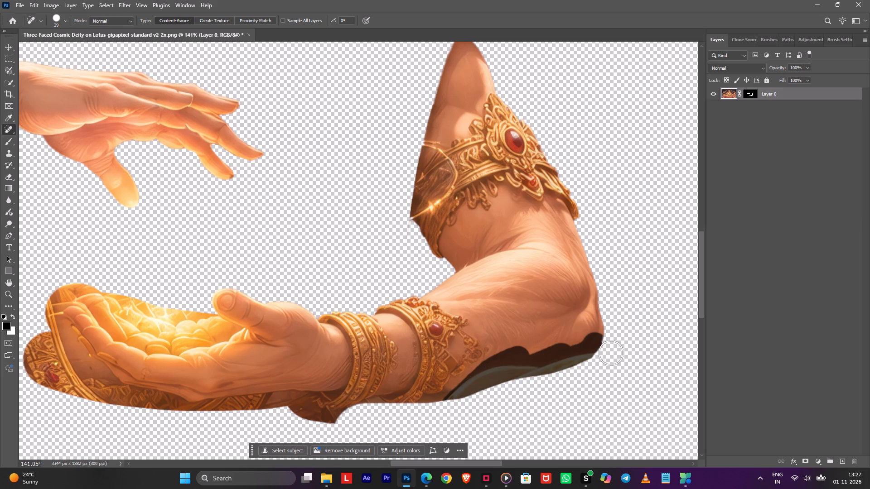
drag(600, 340, 445, 418)
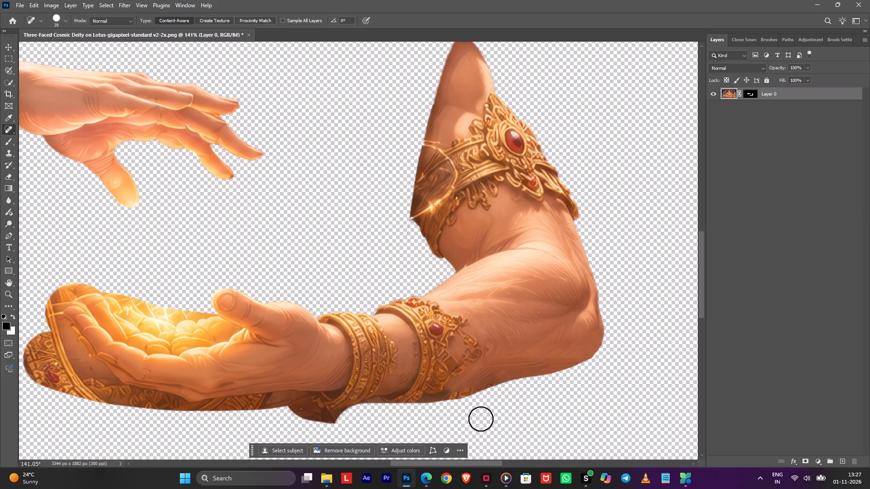
Heal the remaining patches along the forearm's underside with a 76 px Spot Healing Brush, and soften the brush edge.
alt+right_drag(483, 411, 496, 410)
drag(539, 377, 523, 398)
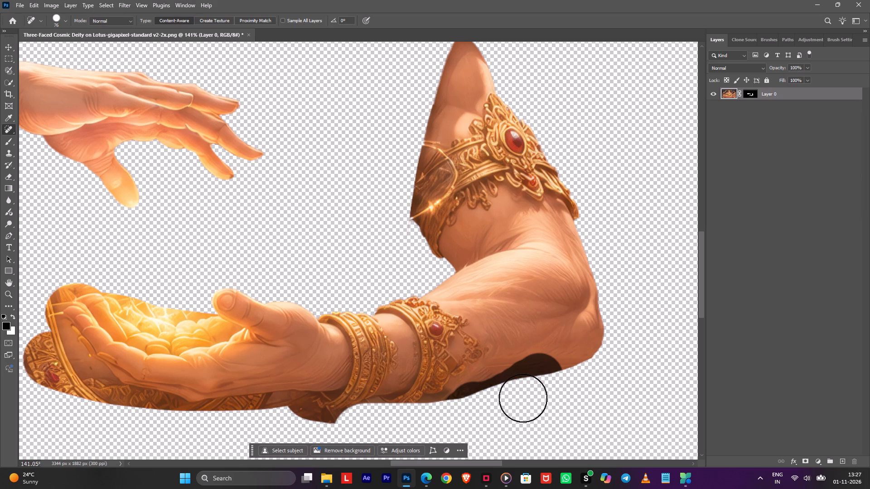
drag(523, 398, 539, 395)
alt+right_drag(528, 359, 523, 269)
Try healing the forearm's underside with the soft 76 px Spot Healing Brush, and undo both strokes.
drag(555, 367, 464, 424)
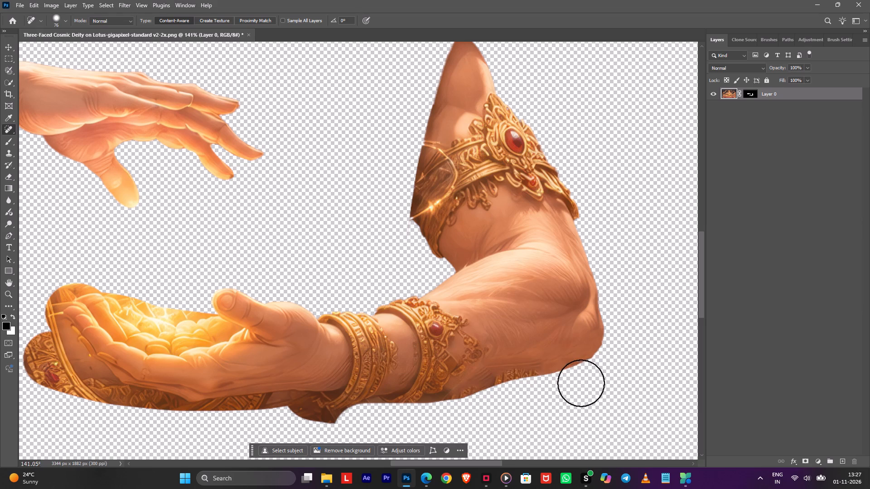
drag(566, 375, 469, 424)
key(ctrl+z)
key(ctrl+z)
Heal the forearm's underside between the elbow and bracelet in several passes with the soft 76 px Spot Healing Brush.
drag(560, 372, 509, 401)
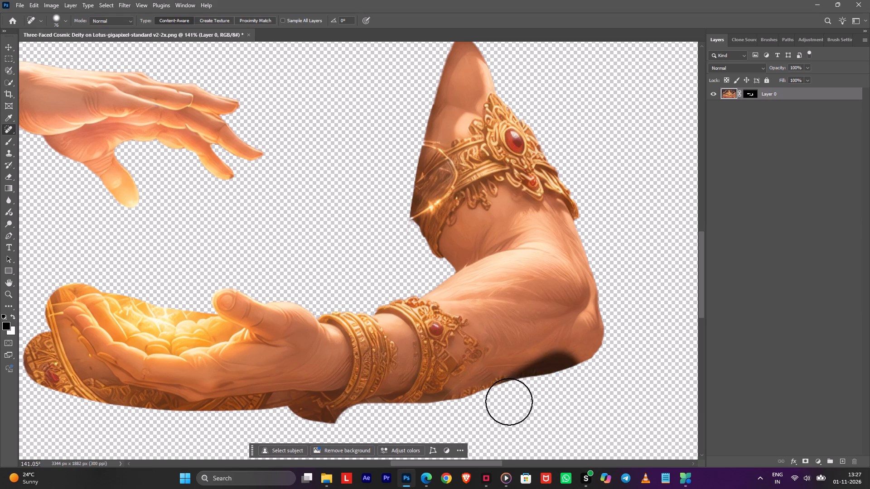
drag(509, 379, 477, 437)
drag(473, 405, 541, 372)
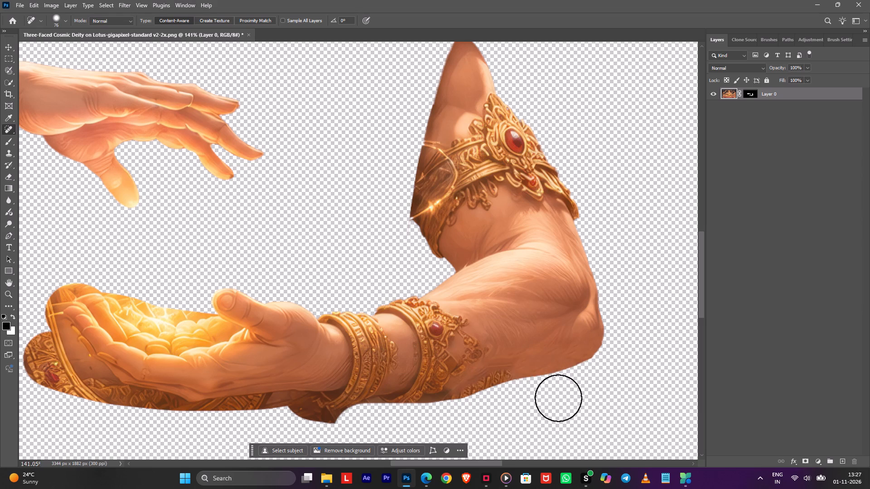
drag(551, 371, 467, 413)
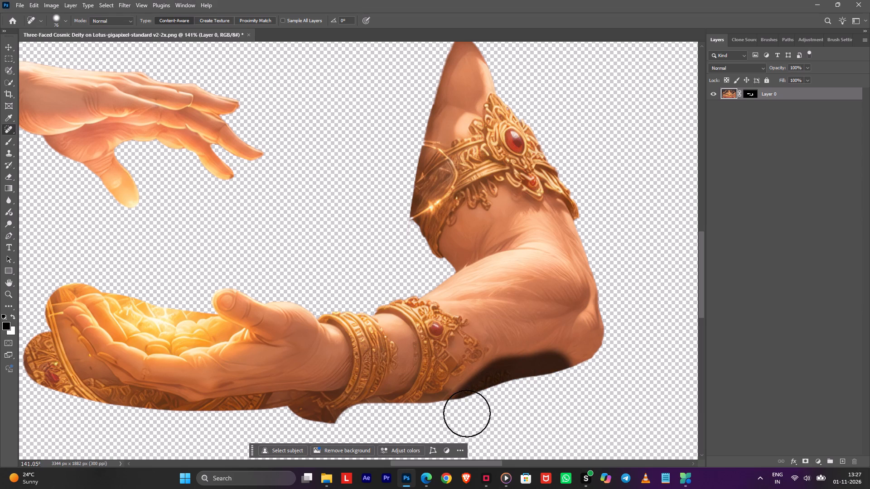
drag(467, 413, 536, 383)
Extend the forearm's lower edge by painting white on the layer mask with a 104 px brush, and swap the paint colour to black.
click(748, 93)
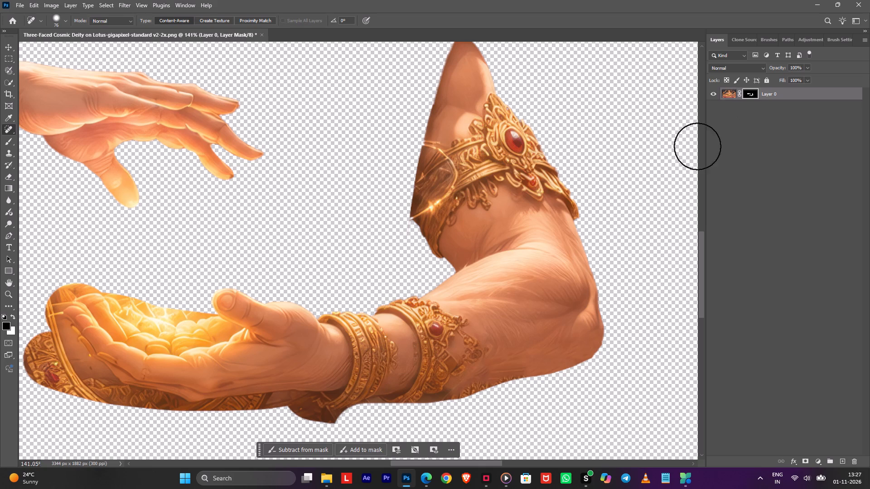
key(b)
key(x)
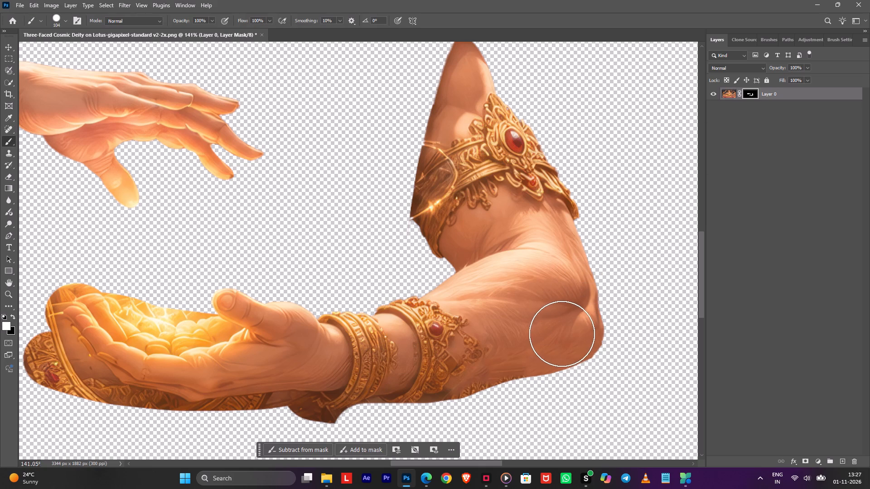
drag(565, 333, 422, 366)
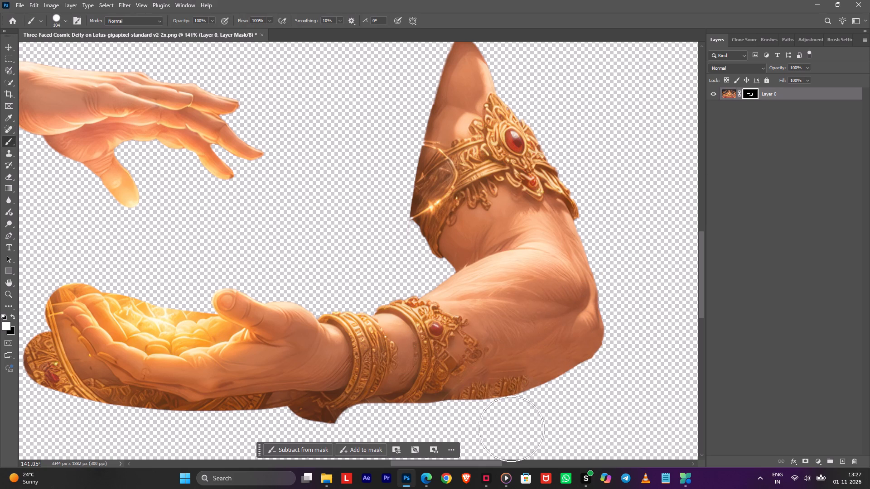
key(x)
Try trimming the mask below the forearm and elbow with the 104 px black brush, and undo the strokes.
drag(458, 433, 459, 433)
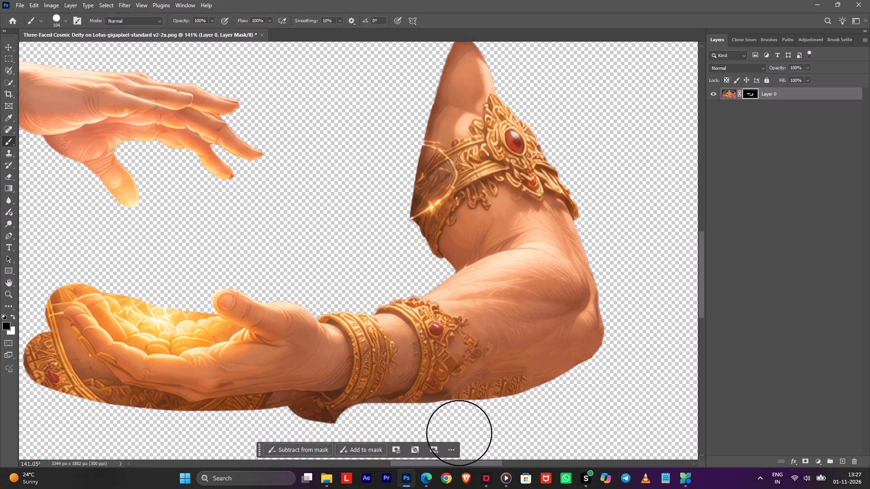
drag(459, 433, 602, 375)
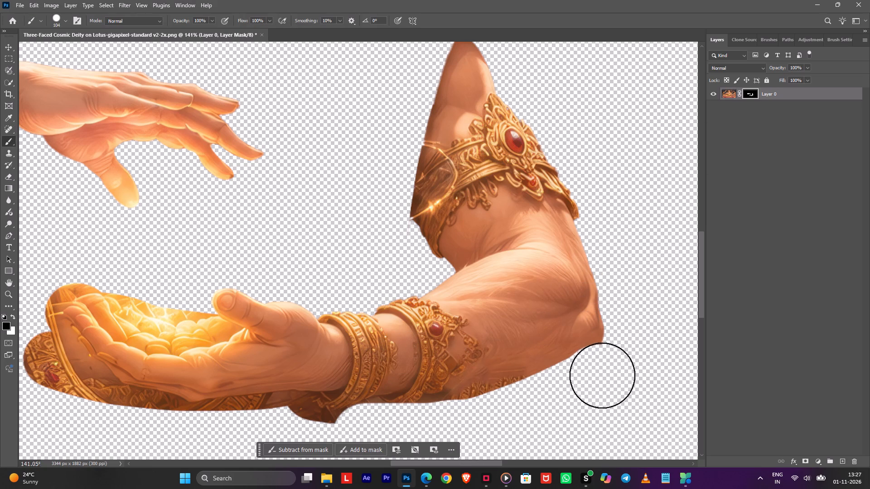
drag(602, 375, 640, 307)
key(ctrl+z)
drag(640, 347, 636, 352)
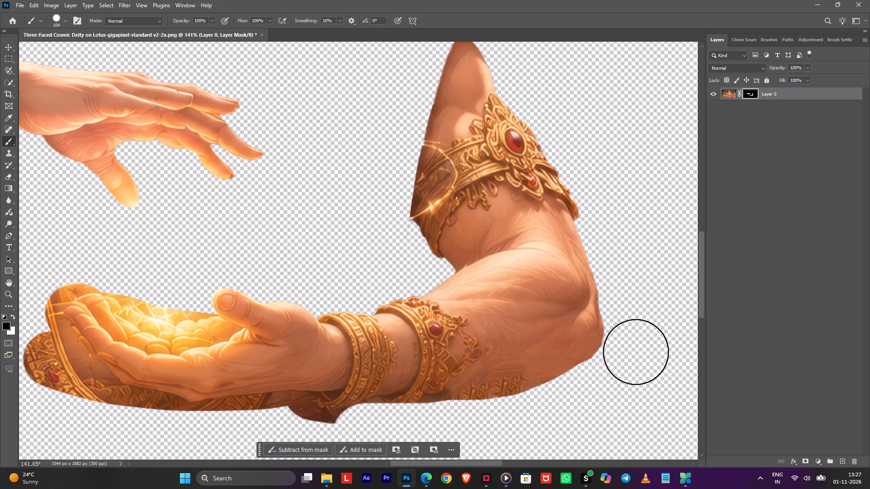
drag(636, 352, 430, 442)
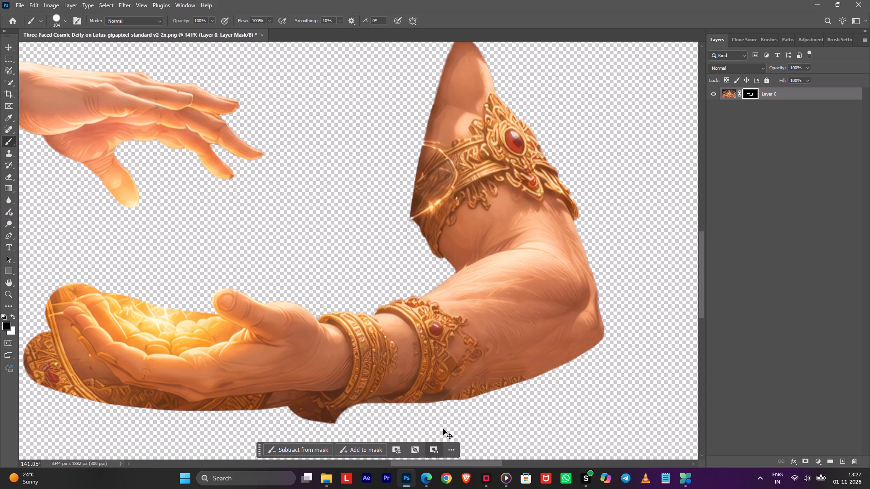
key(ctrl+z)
Trim the layer mask into a smooth curve along the forearm's underside and around the elbow, painting black with a 47 px brush.
alt+right_drag(614, 367, 595, 367)
drag(623, 346, 594, 369)
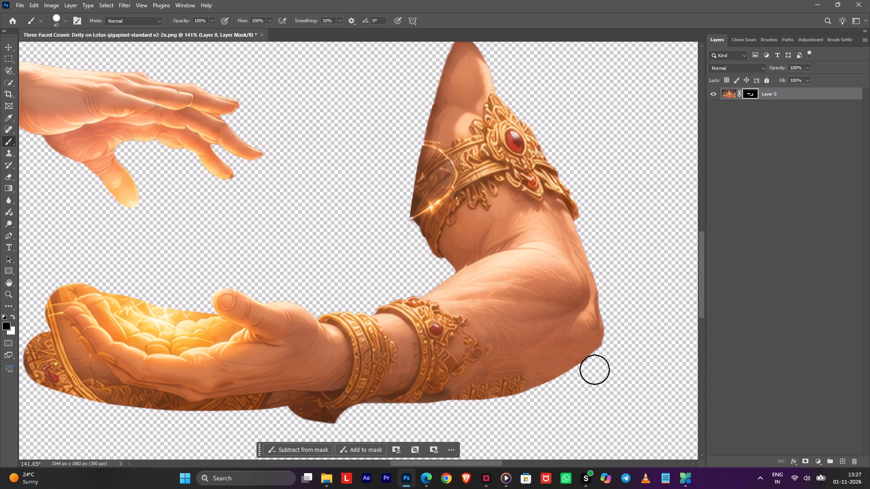
drag(594, 369, 394, 423)
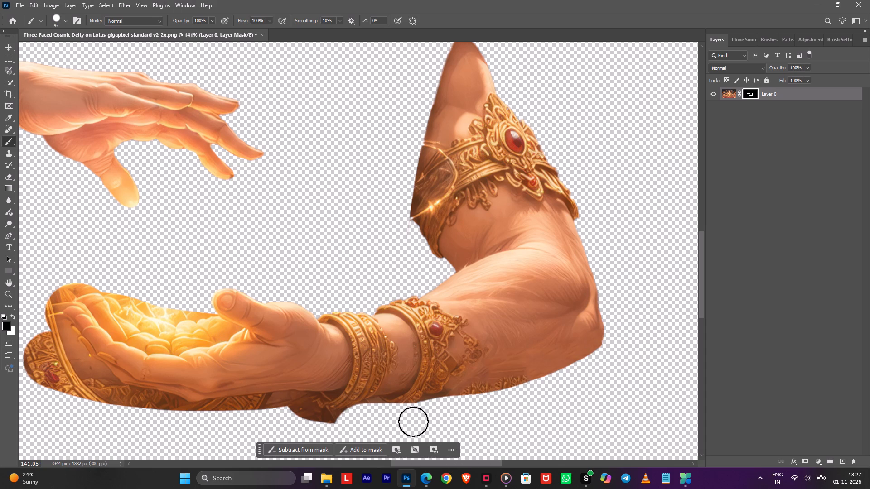
drag(429, 414, 586, 360)
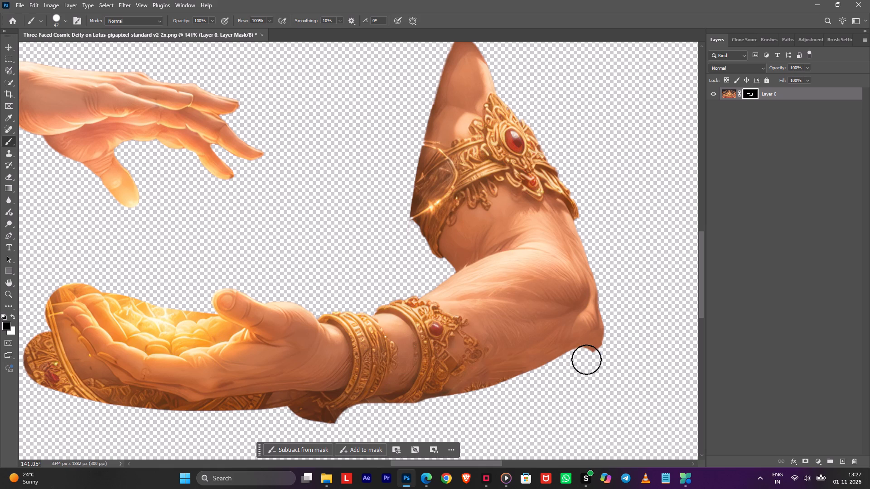
drag(586, 360, 617, 306)
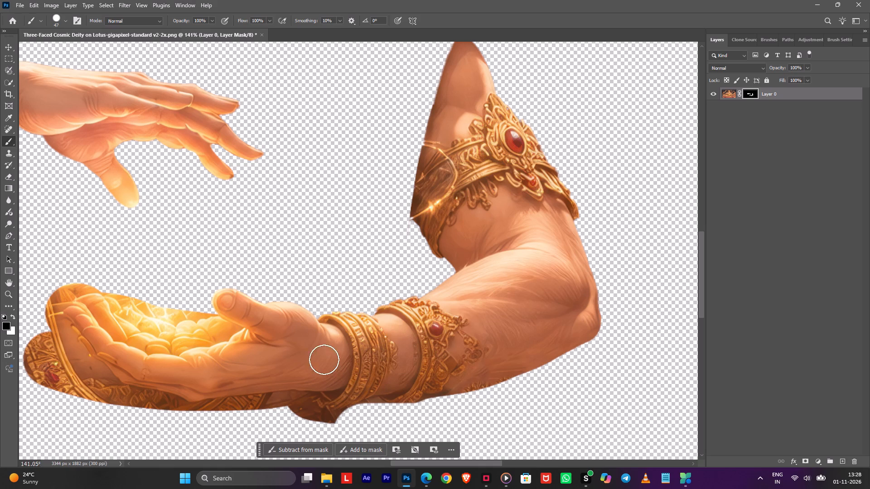
Target the layer image and blend the forearm's lower edge up to the elbow with the Mixer Brush enlarged to 50 px.
click(725, 91)
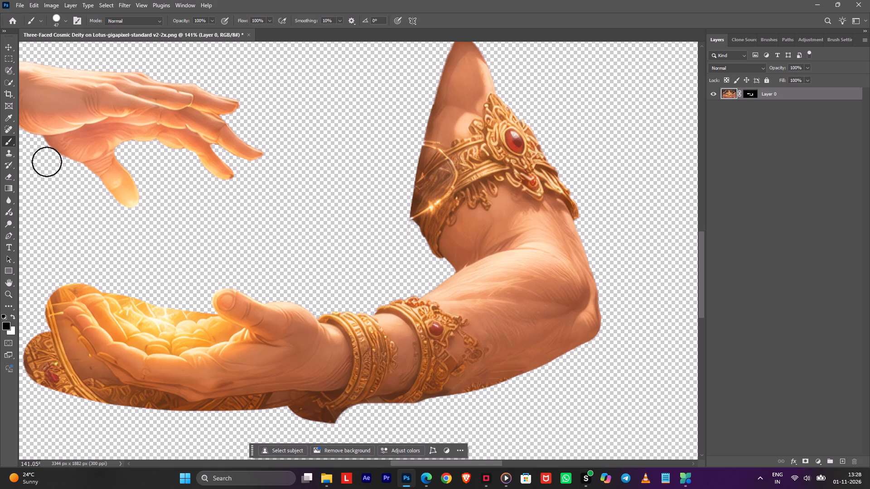
key(b)
right_click(5, 139)
click(68, 166)
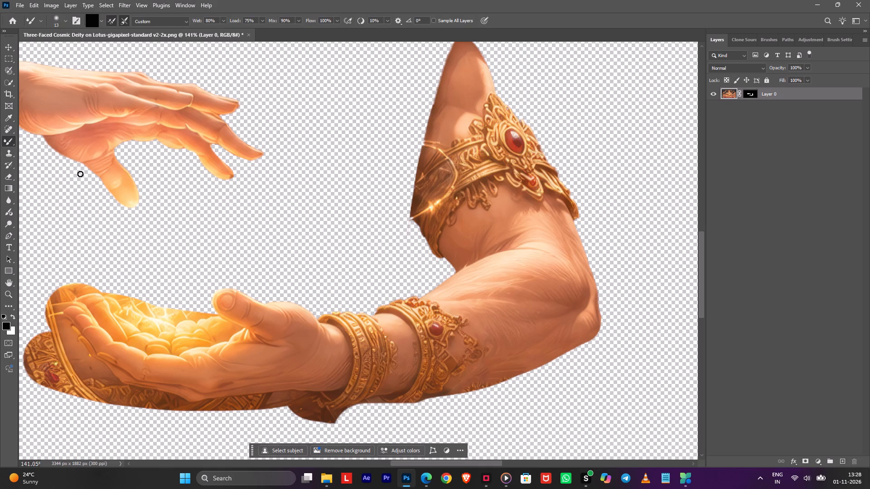
drag(500, 381, 570, 356)
alt+right_drag(511, 381, 524, 377)
alt+right_drag(526, 365, 537, 257)
drag(556, 365, 480, 403)
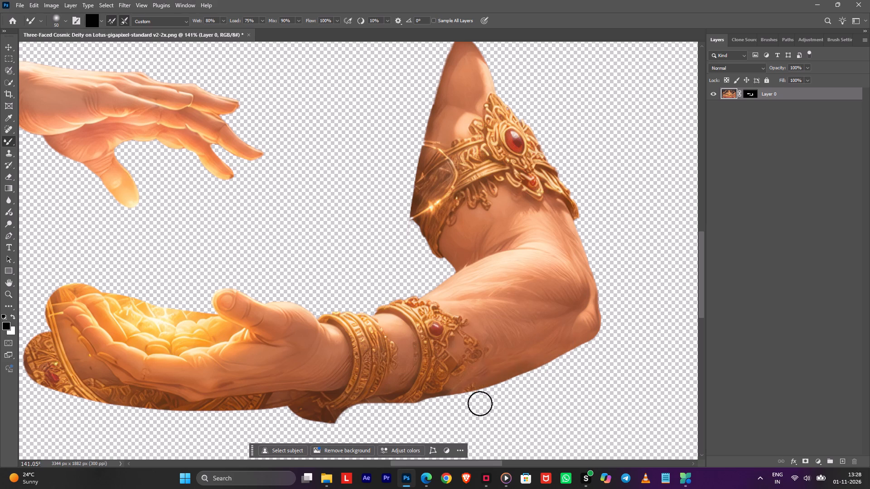
drag(480, 403, 635, 328)
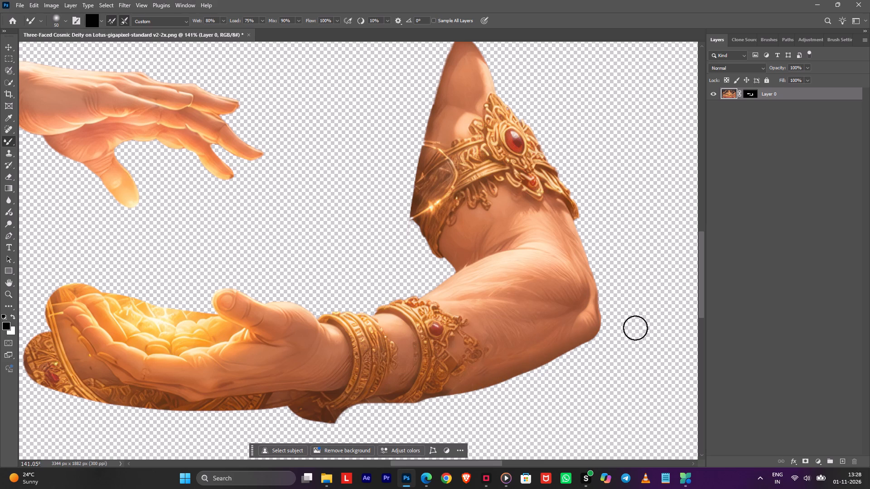
drag(635, 328, 676, 304)
alt+scroll(584, 369, down, 4)
alt+scroll(475, 384, up, 1)
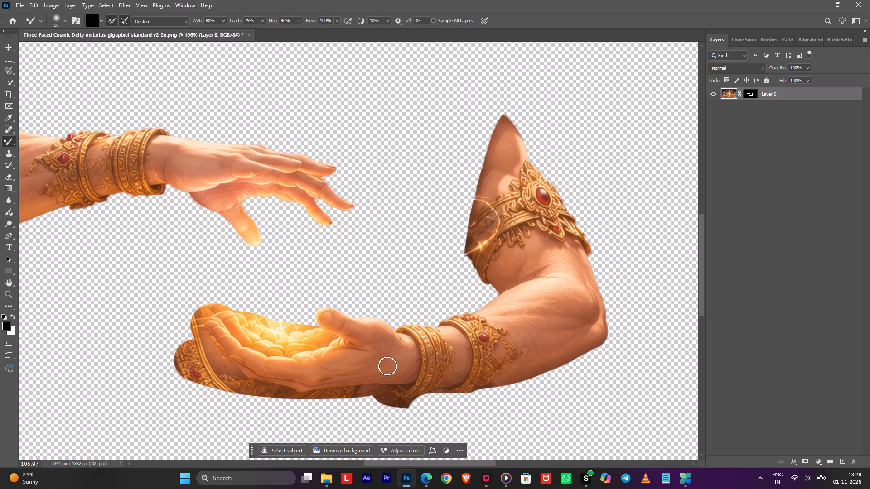
Trim the rounded ornament behind the fingertips by painting black on the layer mask with the 47 px Brush.
key(b)
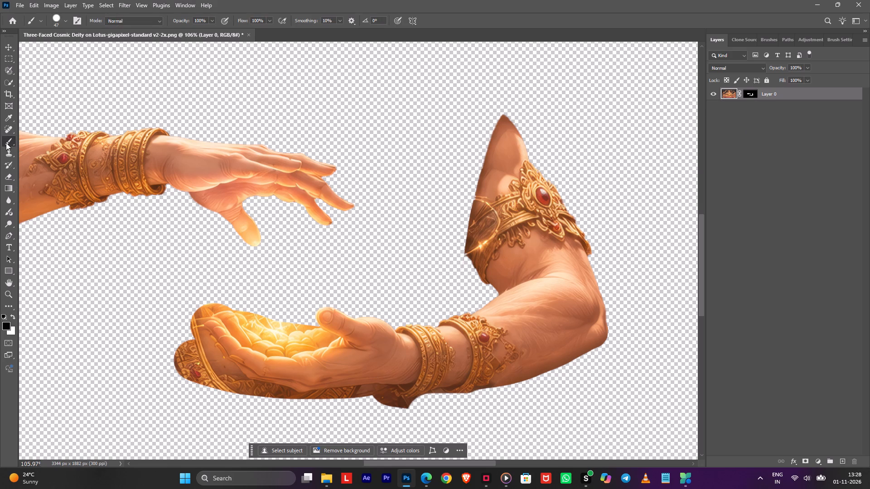
right_click(6, 144)
click(63, 140)
drag(177, 349, 181, 359)
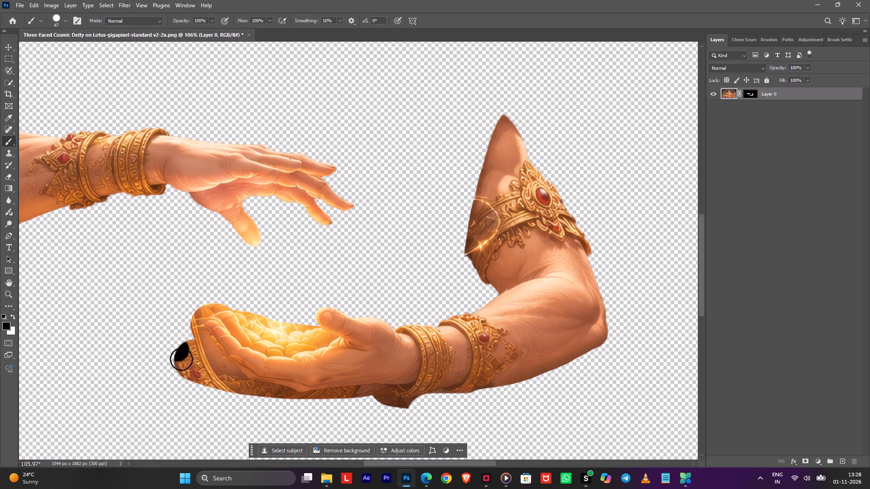
drag(181, 359, 231, 429)
key(ctrl+z)
click(749, 96)
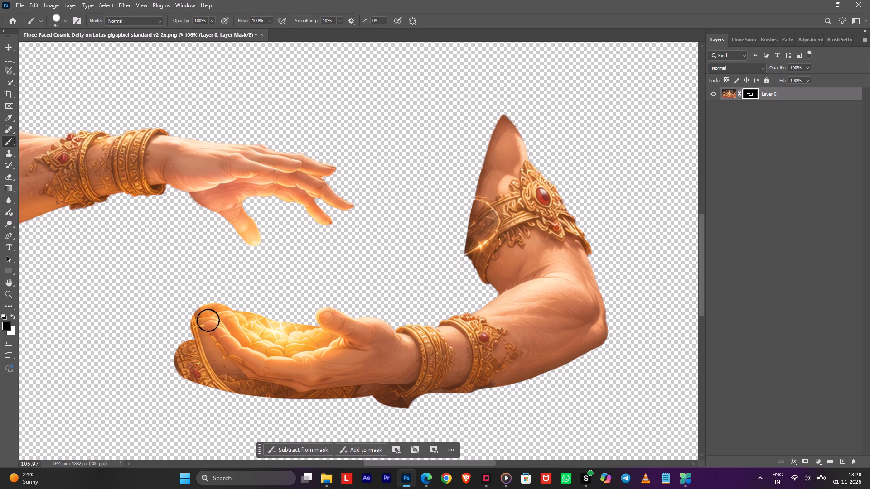
drag(169, 319, 279, 438)
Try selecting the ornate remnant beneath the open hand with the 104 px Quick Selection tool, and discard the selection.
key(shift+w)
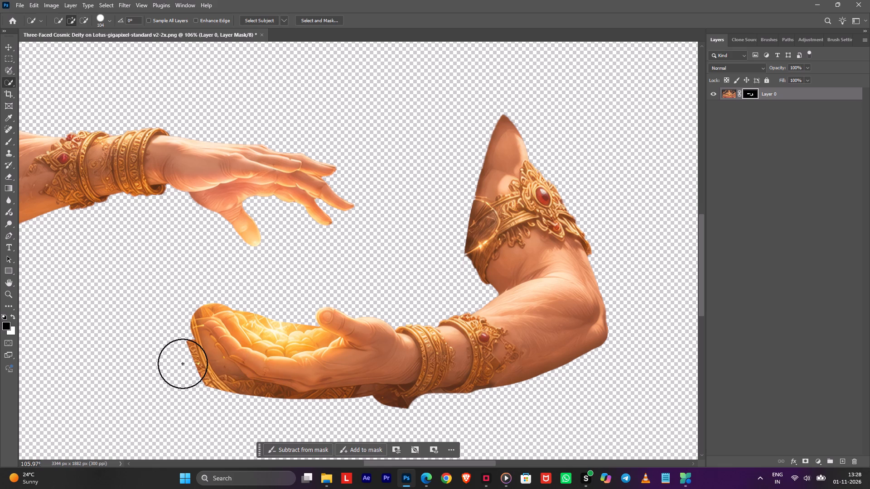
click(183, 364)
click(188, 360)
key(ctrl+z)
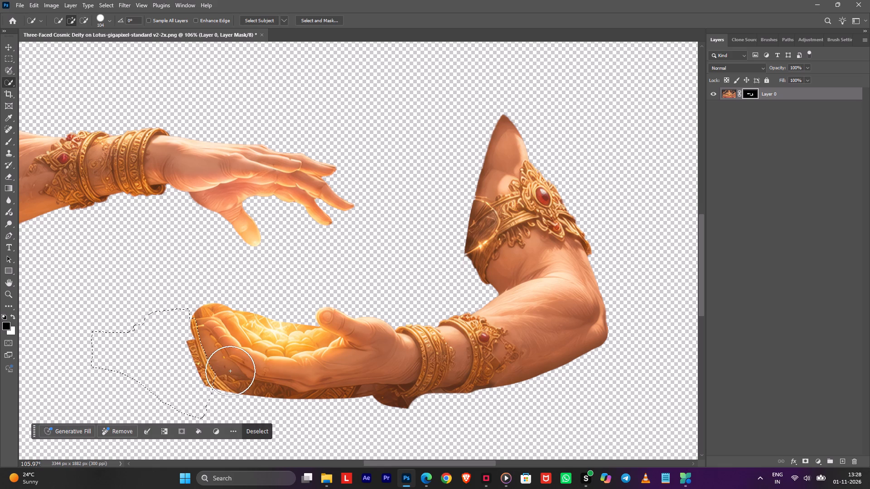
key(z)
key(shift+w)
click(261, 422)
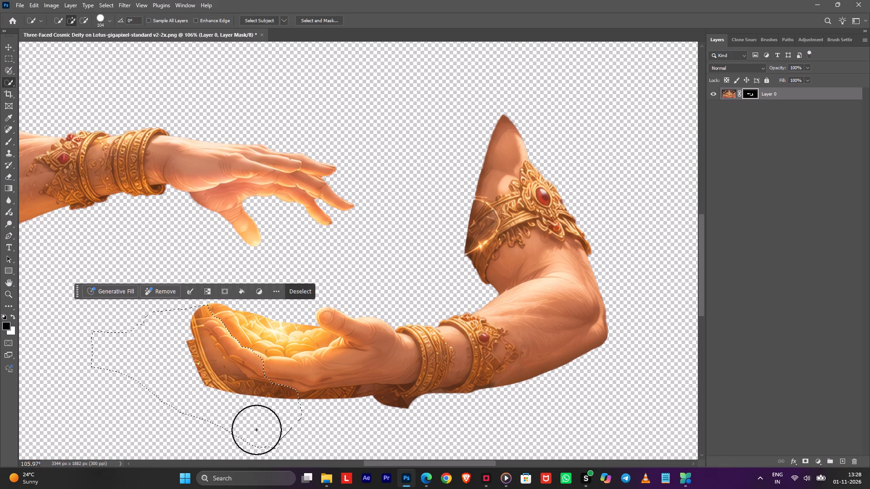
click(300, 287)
Select the ornate remnant beneath the open hand, wrist and bracelets using Object Selection in Lasso mode, adding the bits near the bracelets.
key(shift+w)
key(shift+w)
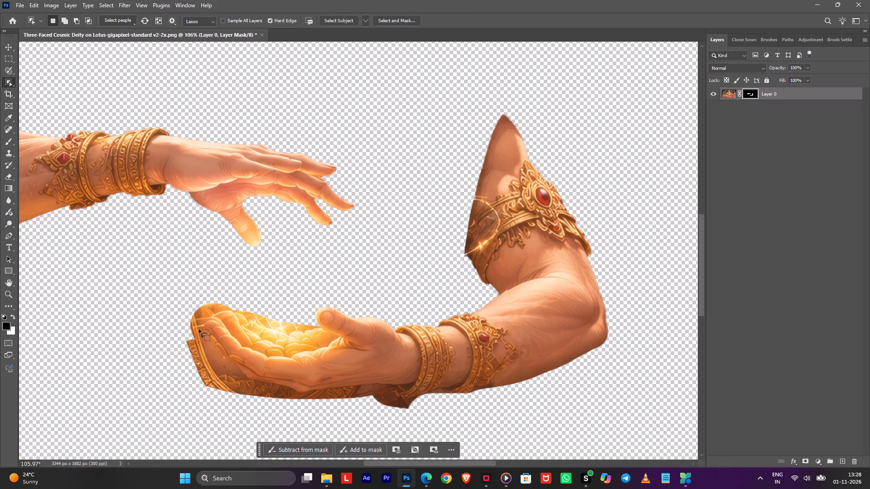
shift+drag(200, 327, 488, 387)
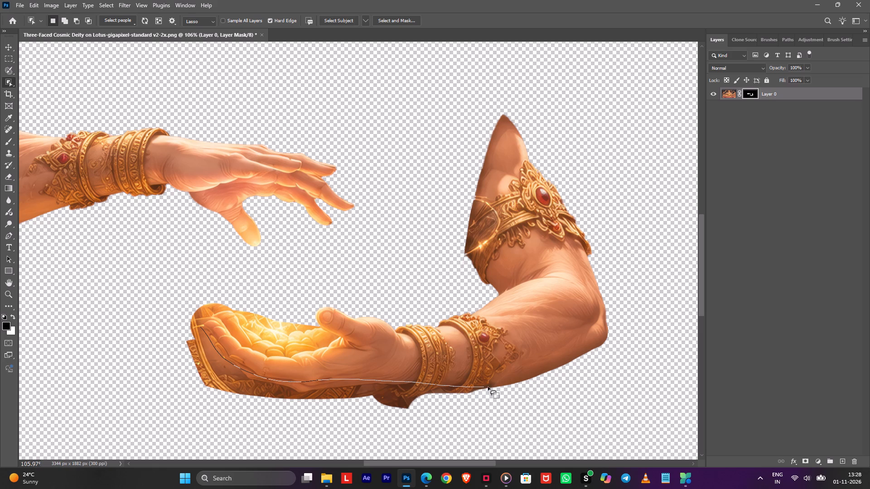
shift+drag(488, 387, 80, 316)
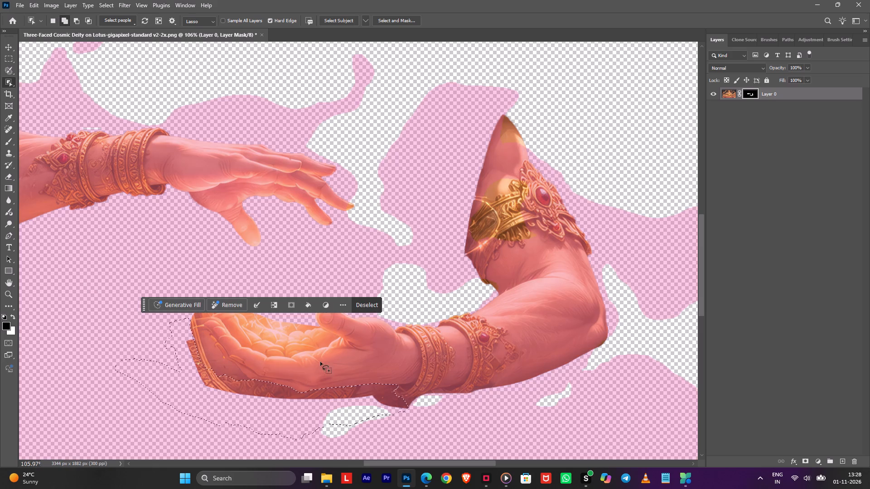
shift+drag(382, 387, 345, 426)
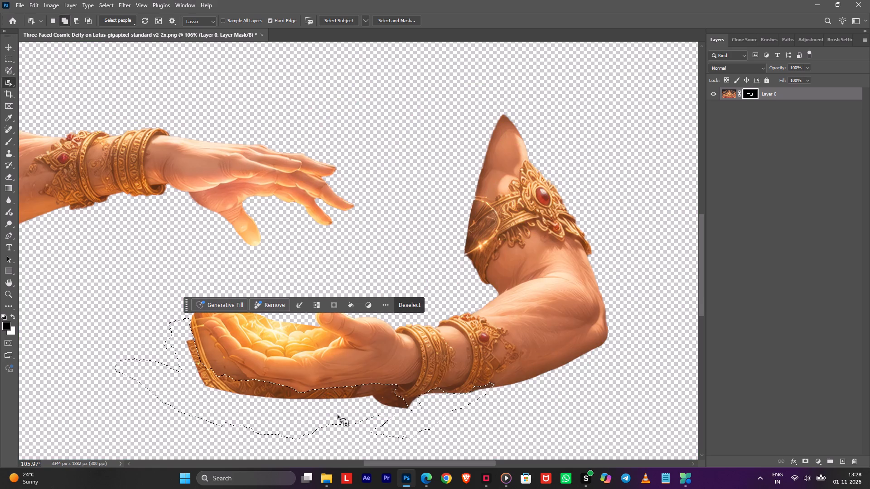
shift+drag(391, 417, 397, 416)
shift+drag(393, 402, 386, 407)
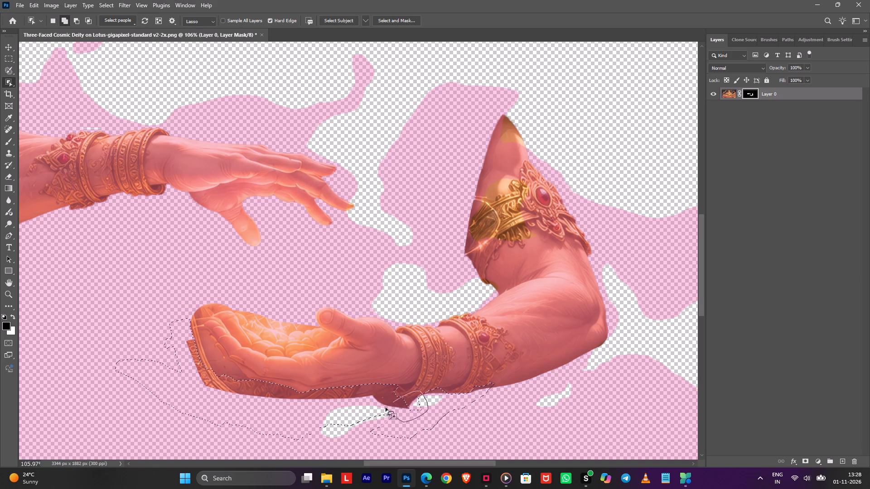
shift+drag(386, 407, 387, 409)
Refine the selection along the fingers, adding the area behind the fingertips and subtracting the finger edges.
shift+drag(253, 380, 217, 332)
shift+drag(217, 332, 243, 388)
shift+drag(245, 387, 156, 356)
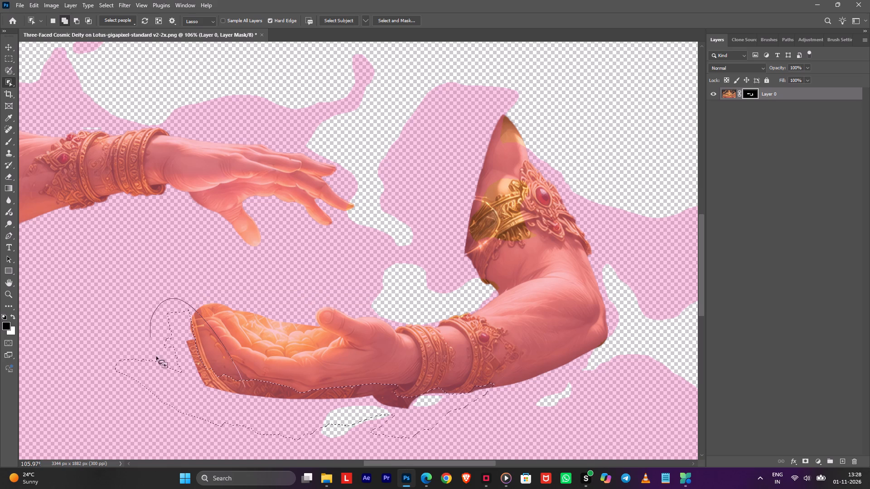
shift+drag(156, 356, 268, 401)
shift+drag(182, 312, 210, 388)
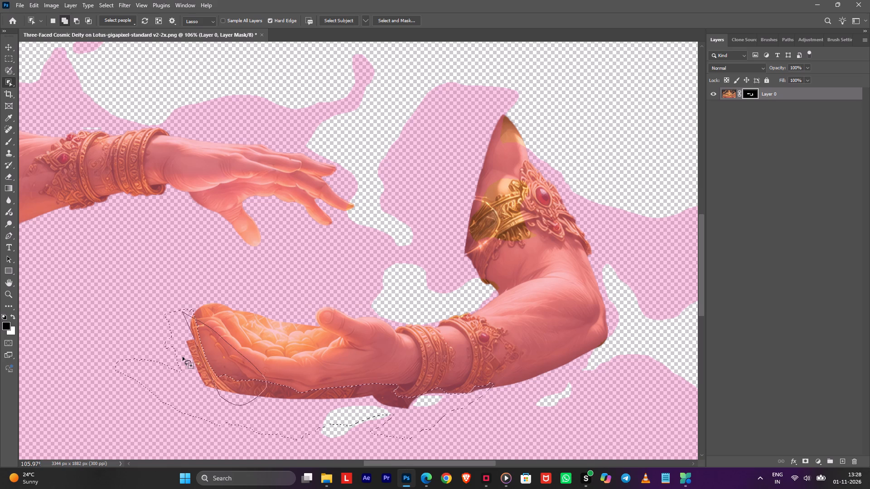
alt+drag(208, 322, 281, 387)
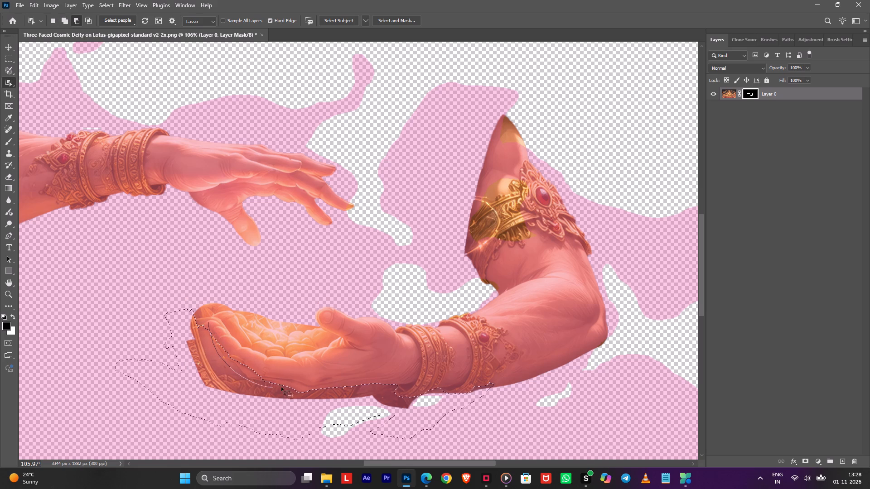
alt+drag(281, 387, 292, 367)
alt+drag(236, 330, 268, 364)
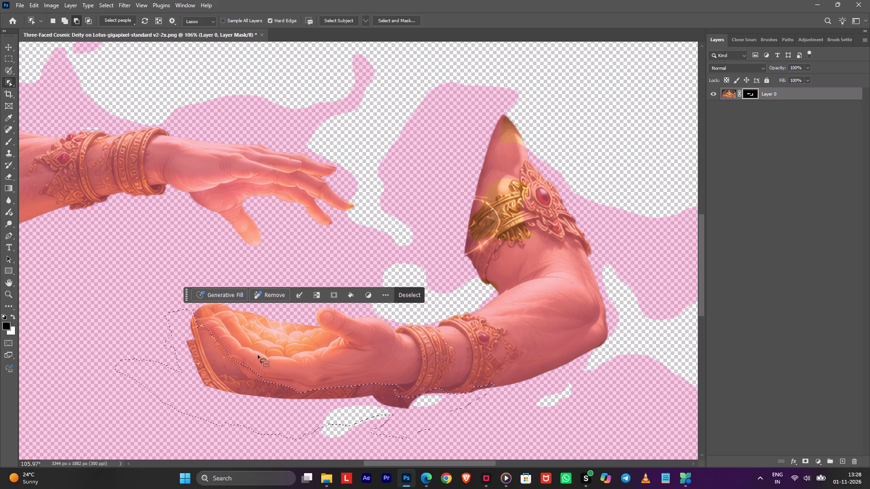
alt+drag(255, 348, 251, 351)
Tighten the selection boundary along the underside of the lower fingers, subtracting parts that cut into the hand.
alt+scroll(251, 365, up, 5)
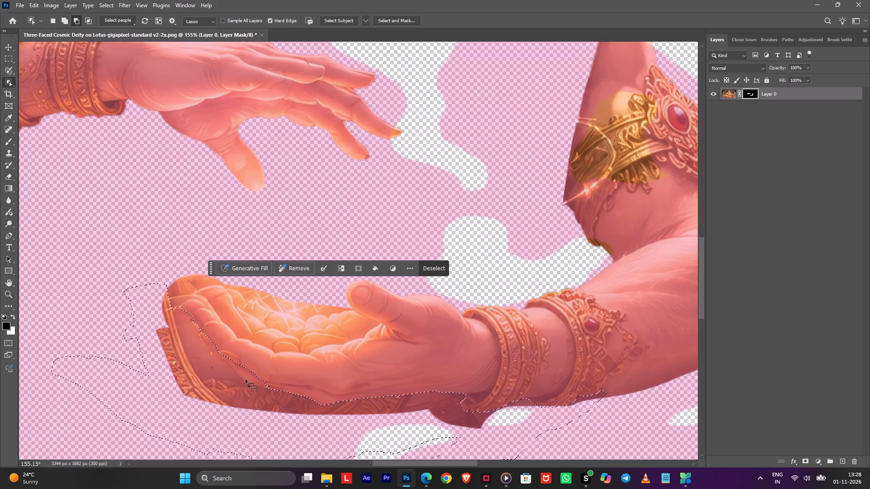
alt+scroll(246, 379, up, 3)
alt+scroll(246, 380, down, 1)
alt+scroll(246, 379, up, 1)
alt+drag(170, 288, 264, 334)
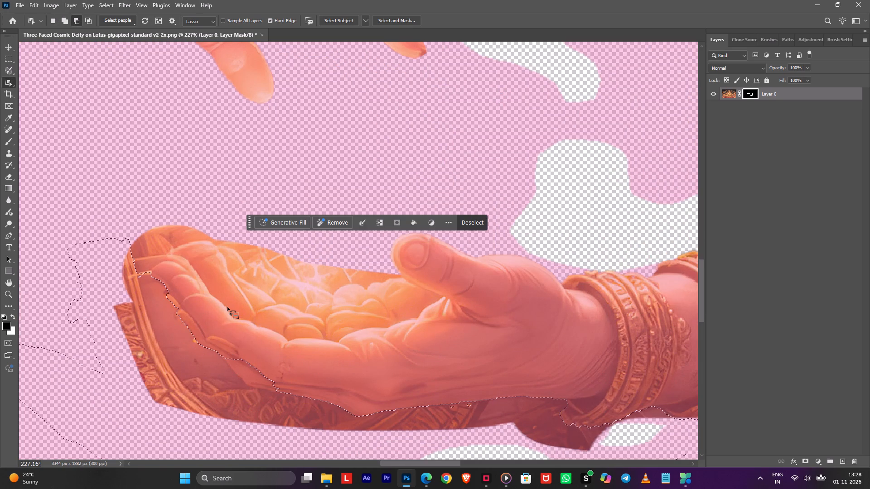
alt+drag(225, 348, 292, 405)
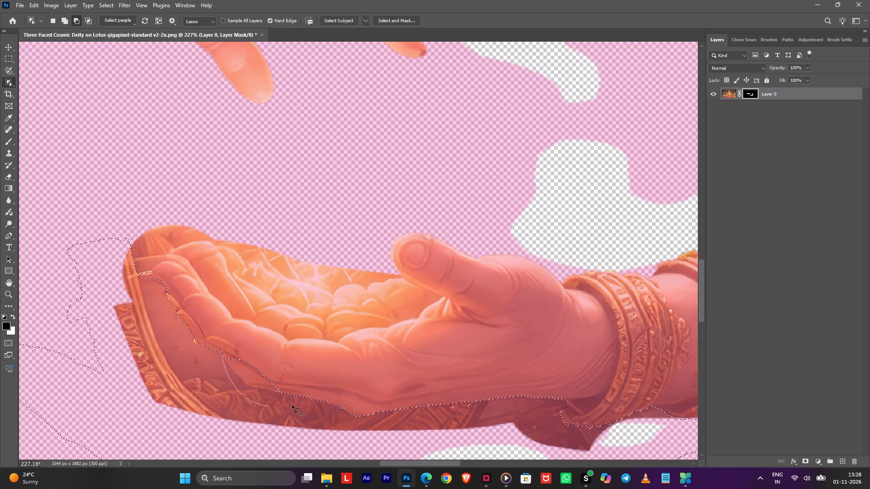
alt+drag(292, 405, 219, 328)
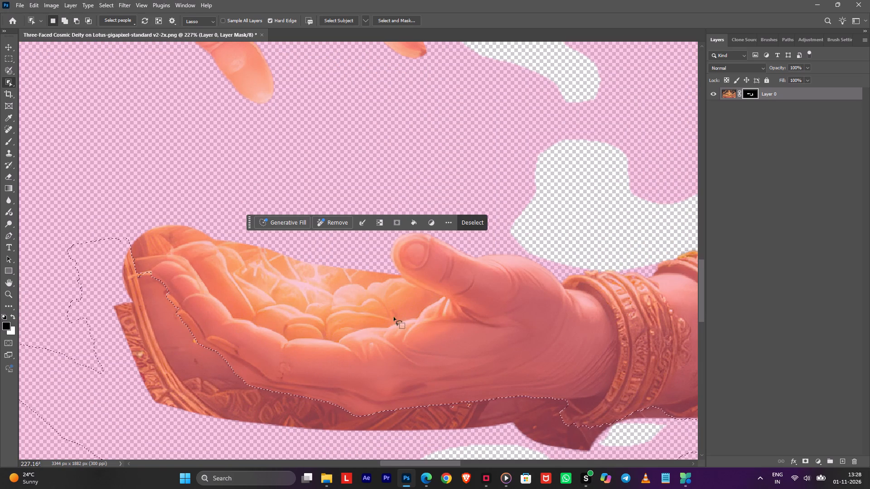
Adjust the selection around the fingertips by subtracting its upper part and trying to add the patch behind the fingers.
alt+drag(144, 281, 315, 273)
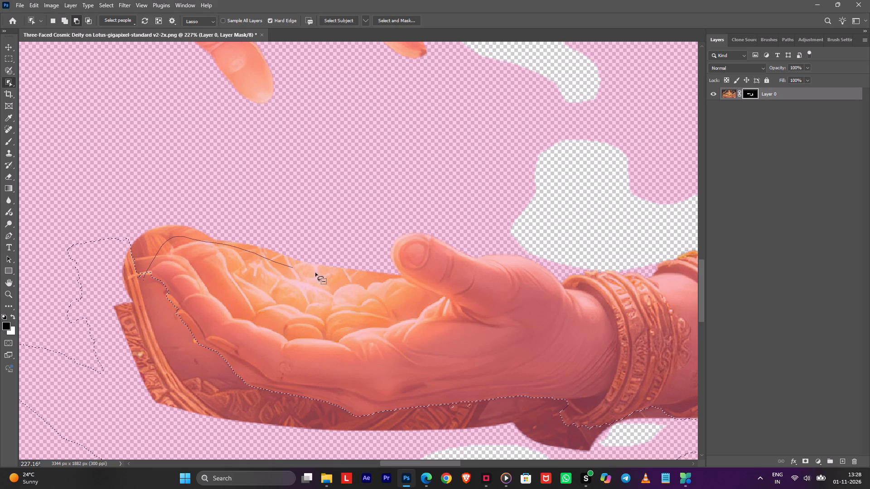
alt+drag(315, 273, 83, 185)
alt+drag(92, 212, 83, 254)
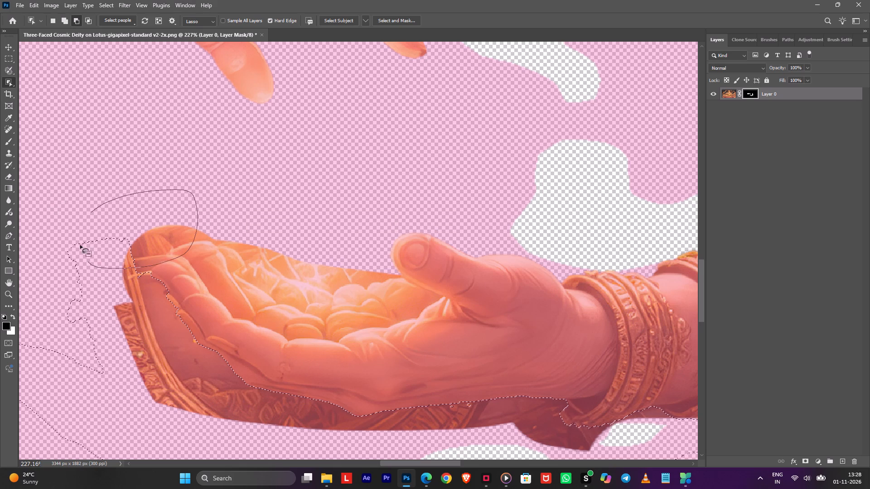
alt+drag(117, 212, 54, 238)
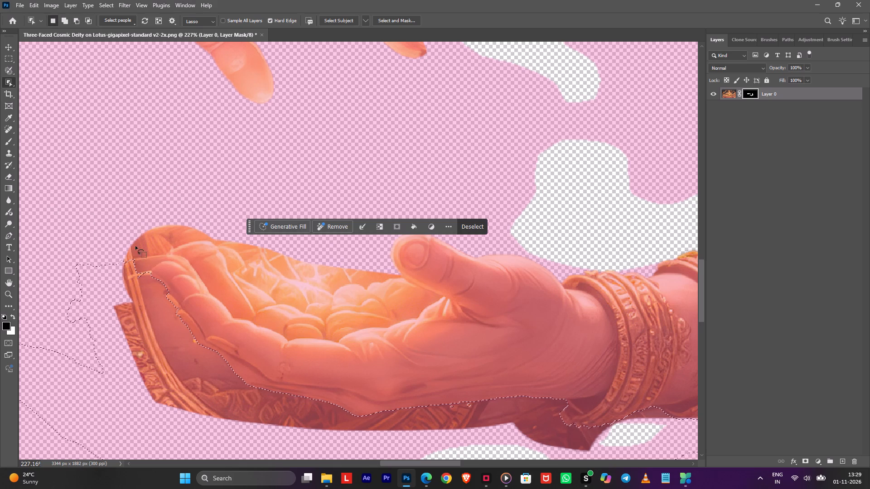
shift+drag(120, 232, 99, 268)
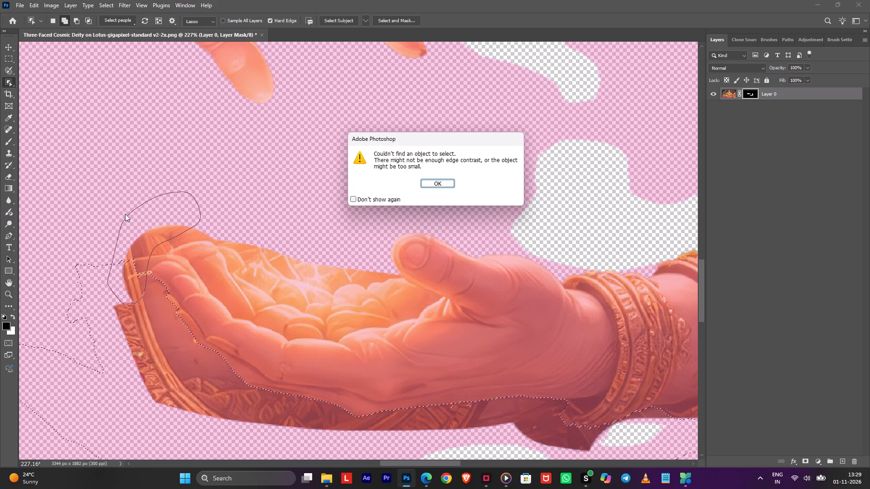
key(b)
click(416, 177)
click(433, 181)
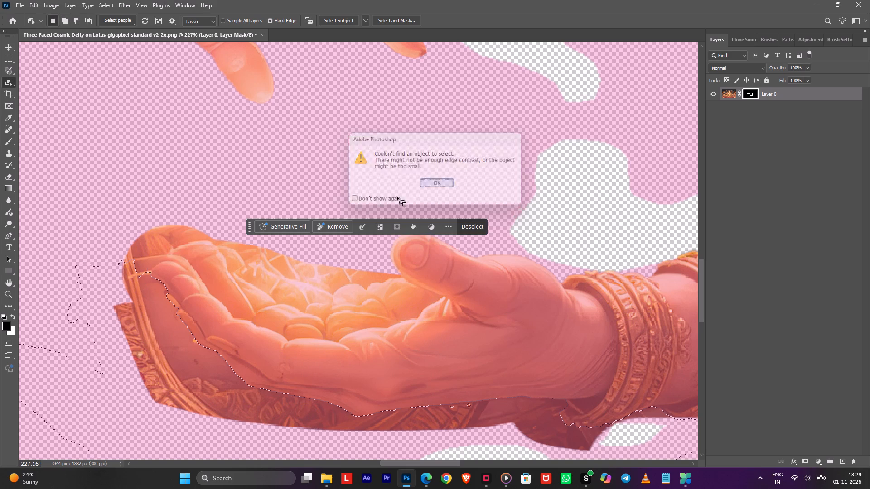
Mask out the selected remnant beneath the hand with the 47 px black brush, deselect, and erase the faint leftover outline.
key(b)
drag(142, 279, 585, 413)
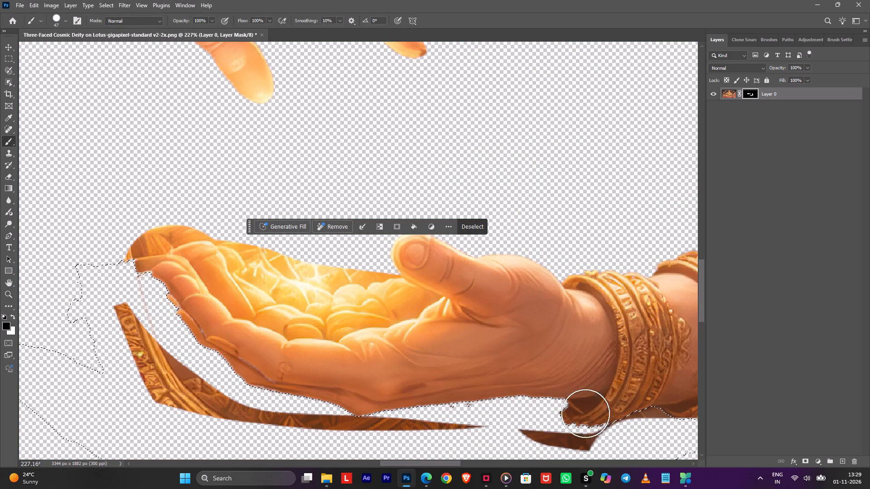
drag(585, 413, 104, 317)
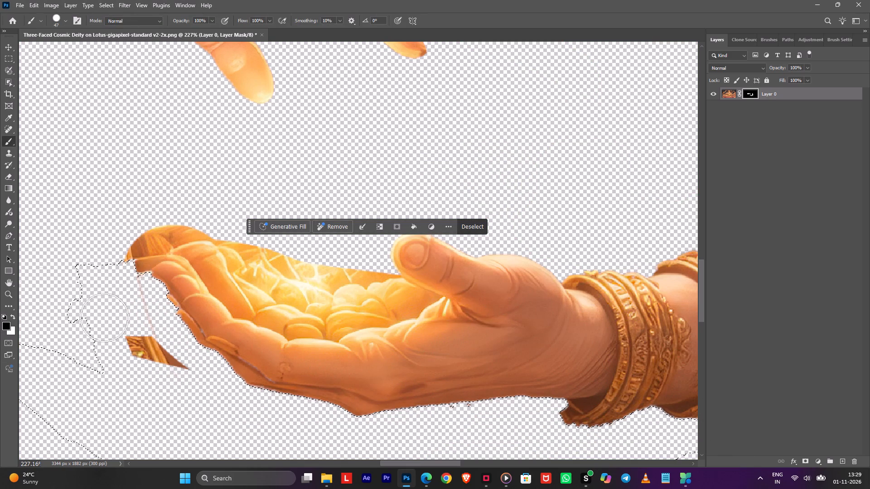
drag(104, 317, 86, 326)
click(469, 226)
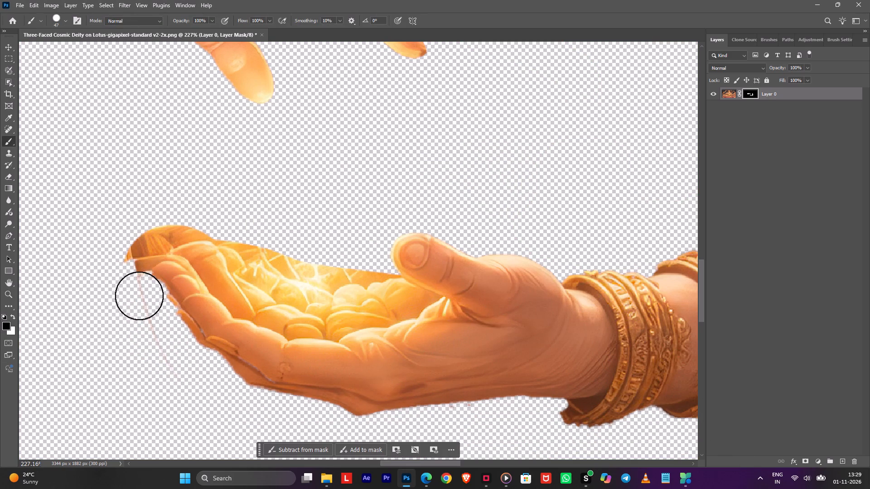
drag(131, 302, 217, 444)
Restore the missing edges of the lower fingers on the open hand by painting the layer mask with the white 47 px brush.
key(x)
drag(194, 276, 264, 352)
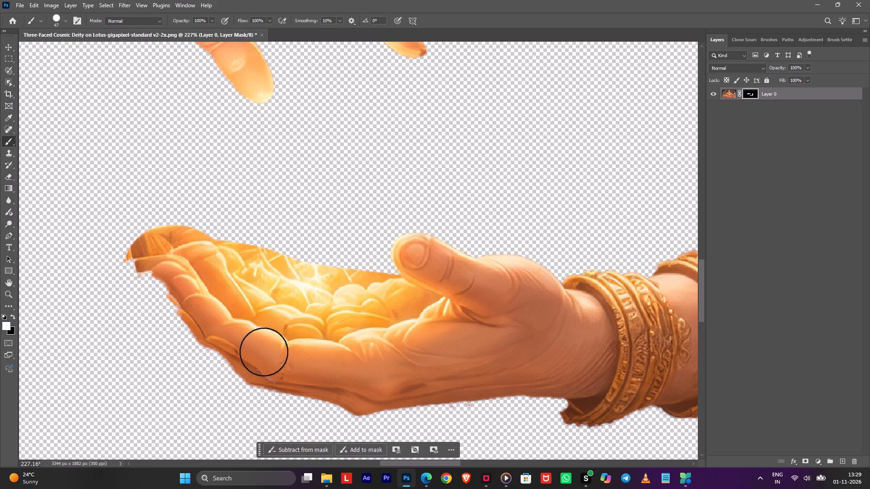
drag(264, 352, 360, 360)
drag(175, 270, 235, 327)
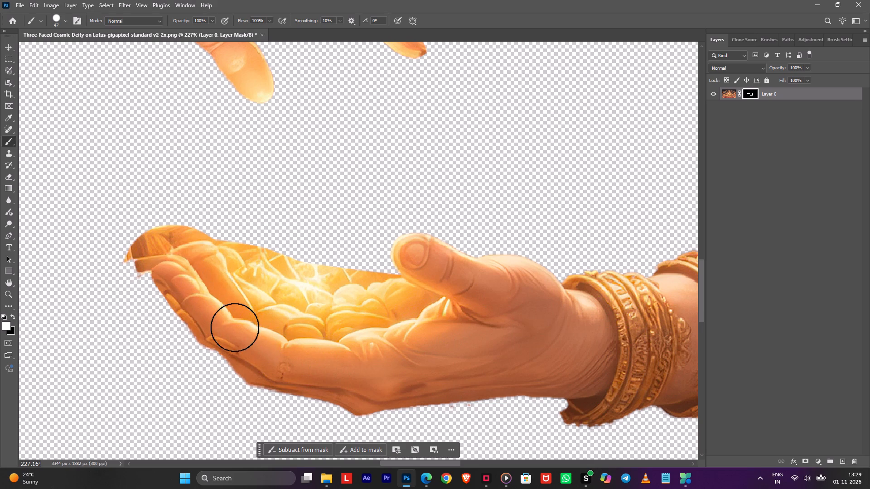
drag(235, 327, 285, 348)
Mask out the leftover background around the open hand's fingertips and above its palm with the black brush.
key(x)
drag(133, 258, 137, 240)
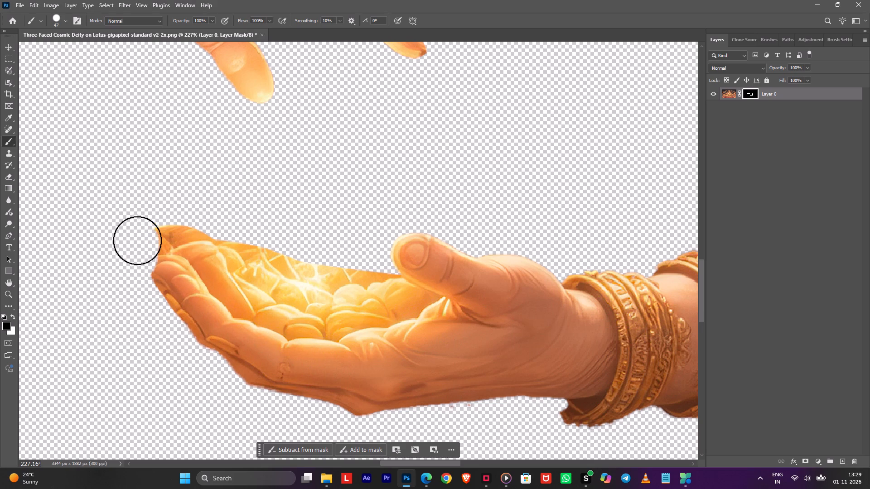
drag(137, 240, 331, 242)
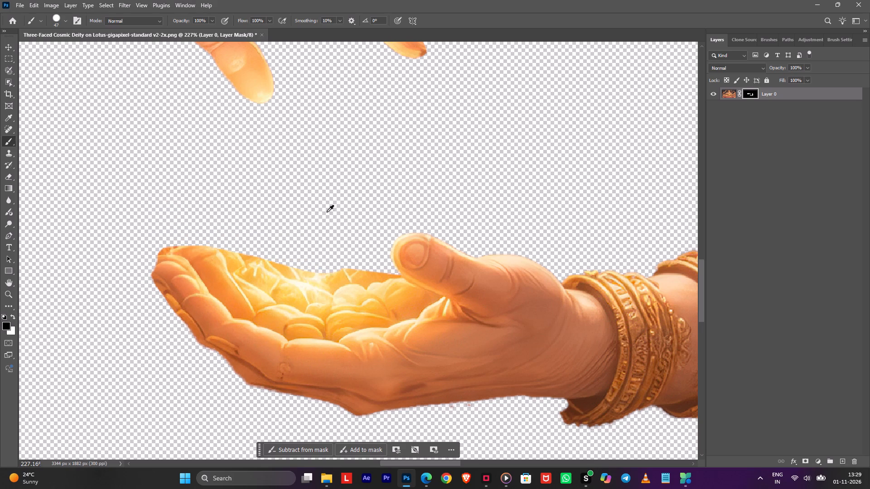
alt+scroll(327, 212, down, 8)
alt+scroll(461, 254, down, 3)
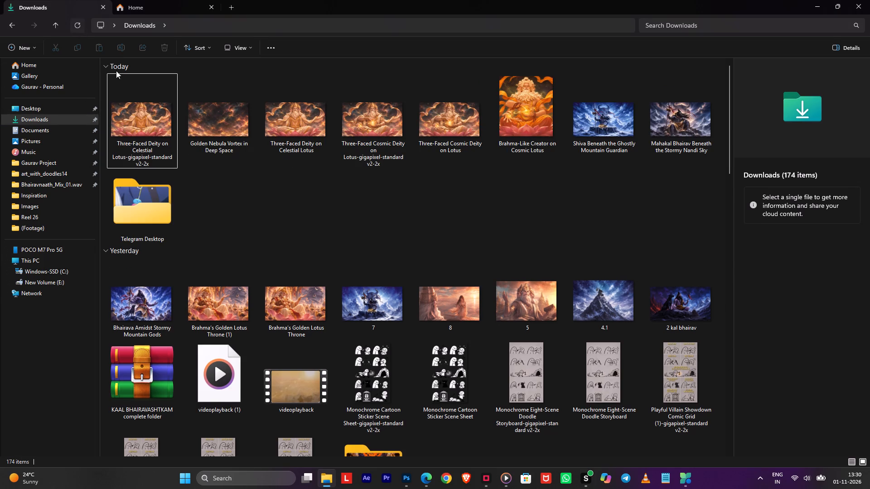
click(150, 134)
drag(134, 104, 337, 205)
key(alt+Tab)
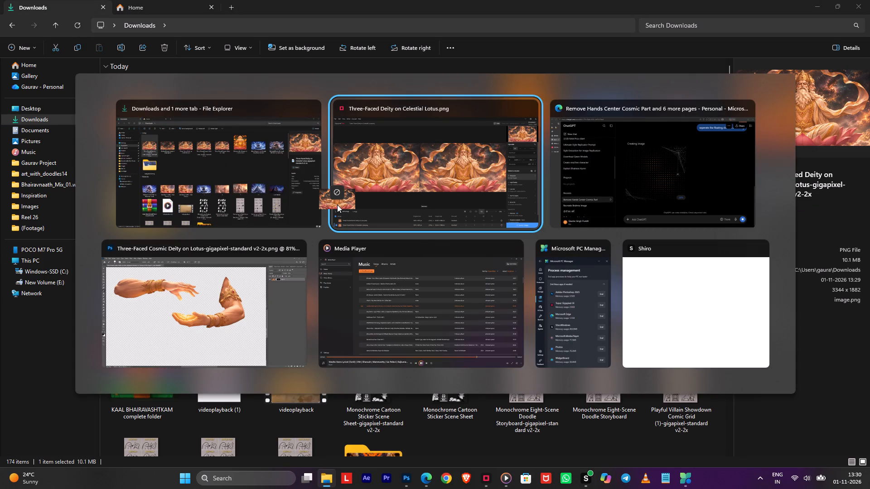
drag(337, 205, 347, 236)
key(alt+Tab)
key(alt+Tab)
key(alt+Tab)
key(alt+Tab)
key(alt+Tab)
key(alt+Tab)
key(alt+Tab)
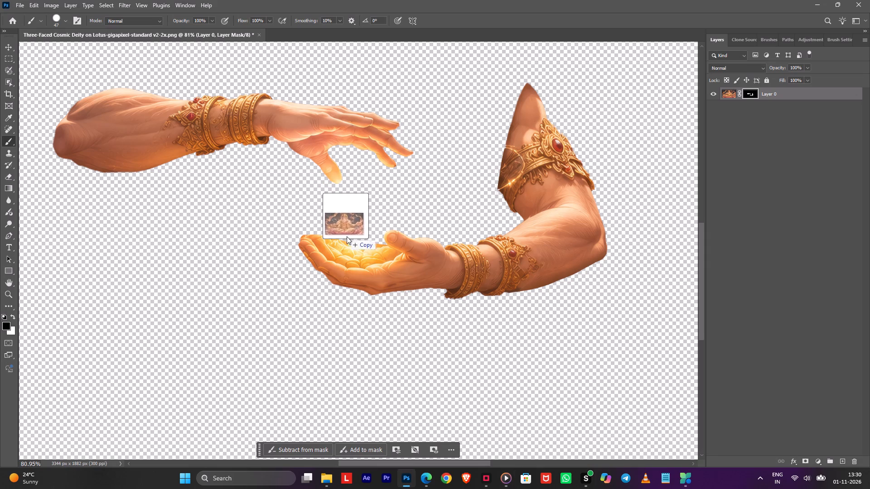
drag(347, 236, 353, 245)
Align the placed deity image with the canvas at X 1672 px, Y 941 px and commit the placement.
alt+scroll(353, 245, down, 11)
drag(348, 311, 344, 301)
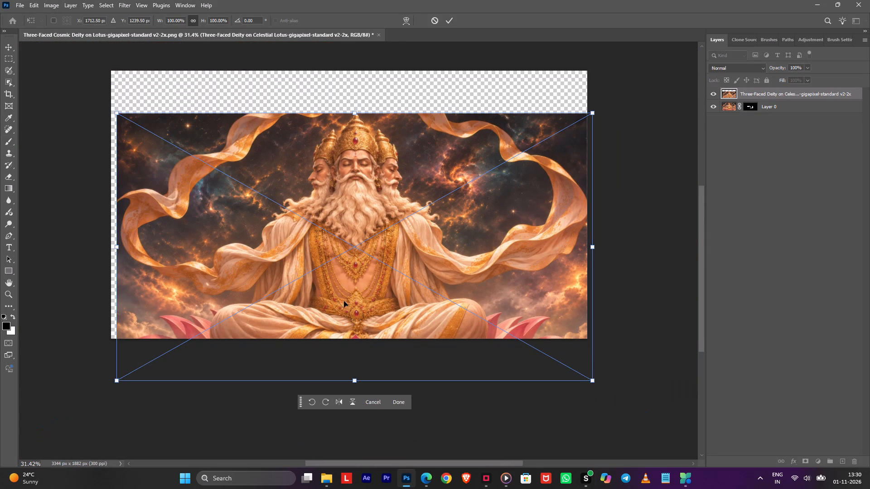
drag(344, 301, 340, 281)
drag(340, 291, 333, 250)
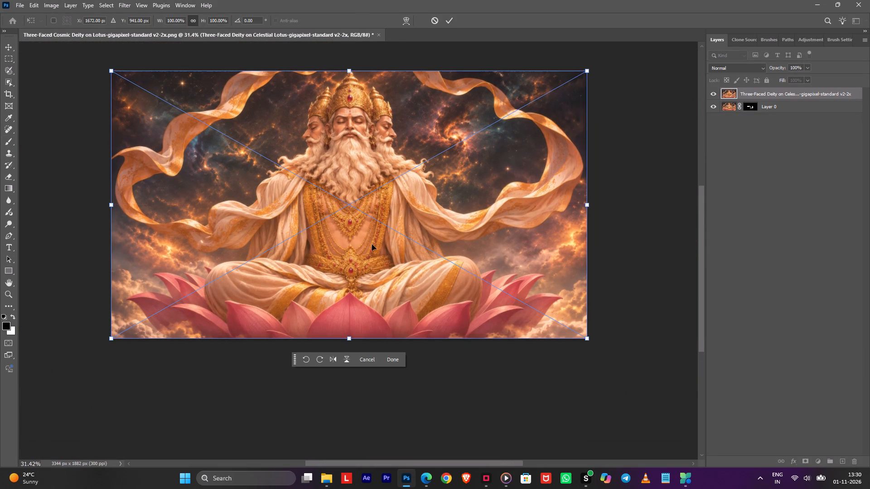
click(836, 186)
Move the placed deity layer below the cut-out arms layer, Layer 0, and hide the arms layer.
drag(759, 95, 763, 114)
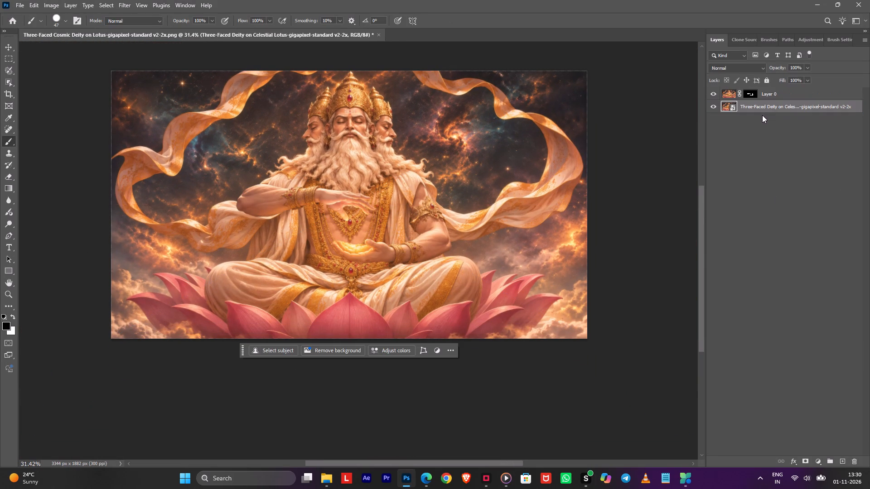
click(778, 91)
key(shift+w)
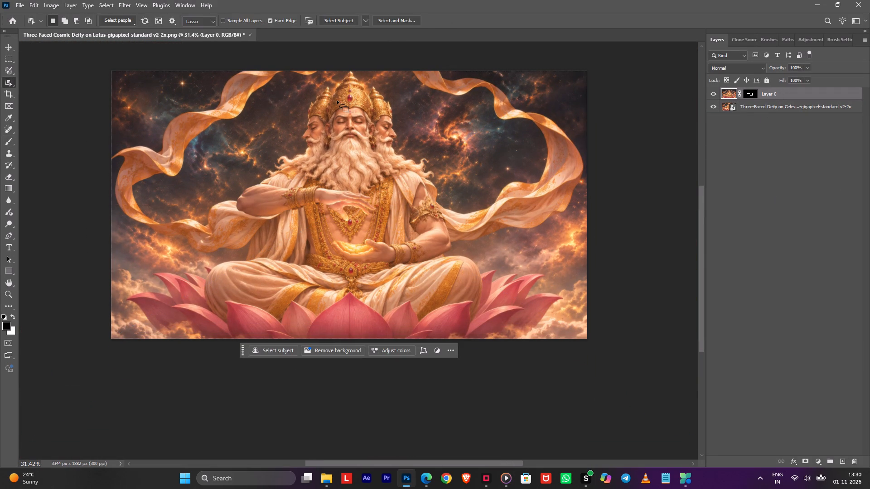
click(718, 94)
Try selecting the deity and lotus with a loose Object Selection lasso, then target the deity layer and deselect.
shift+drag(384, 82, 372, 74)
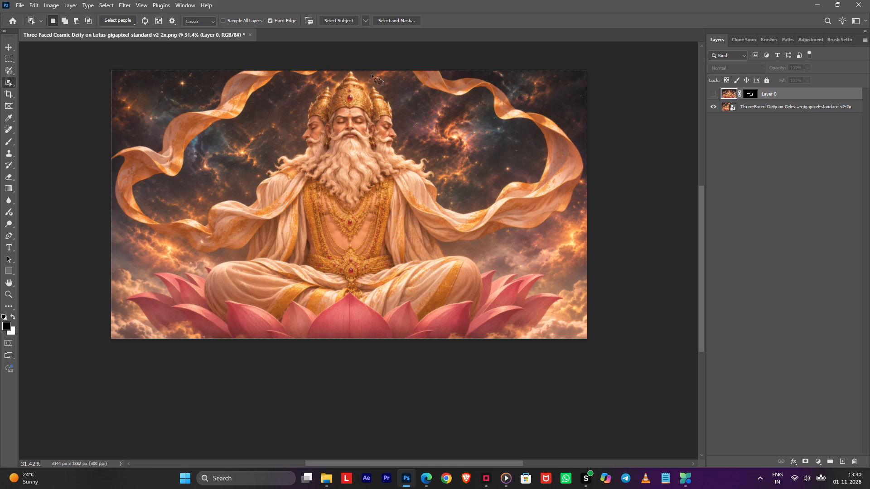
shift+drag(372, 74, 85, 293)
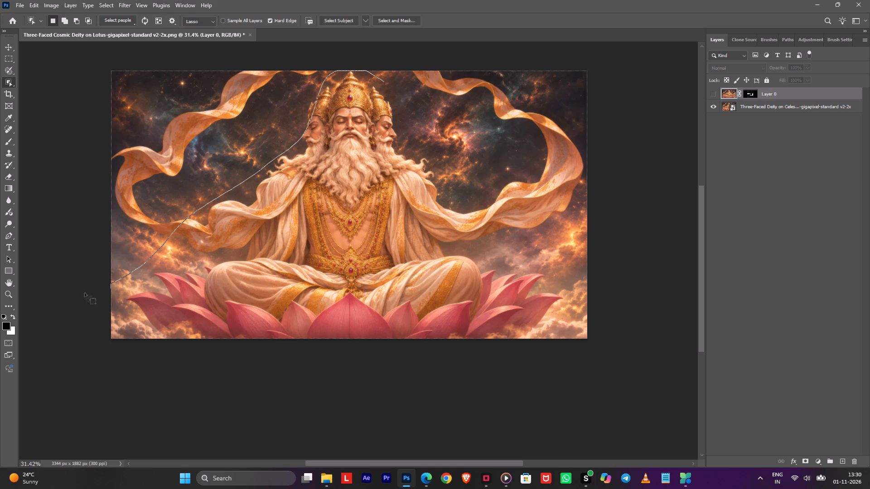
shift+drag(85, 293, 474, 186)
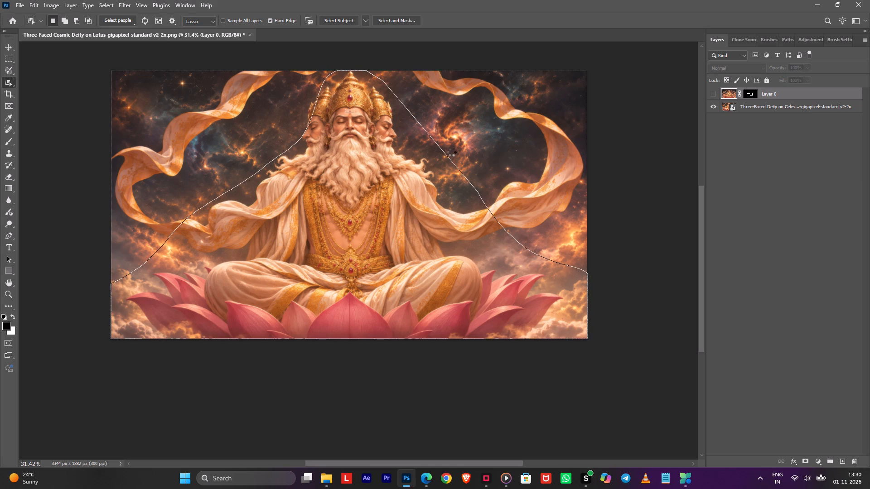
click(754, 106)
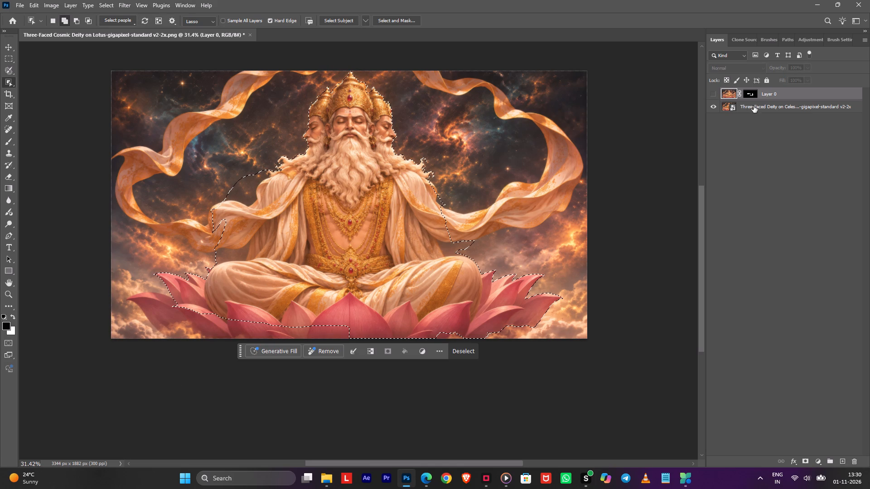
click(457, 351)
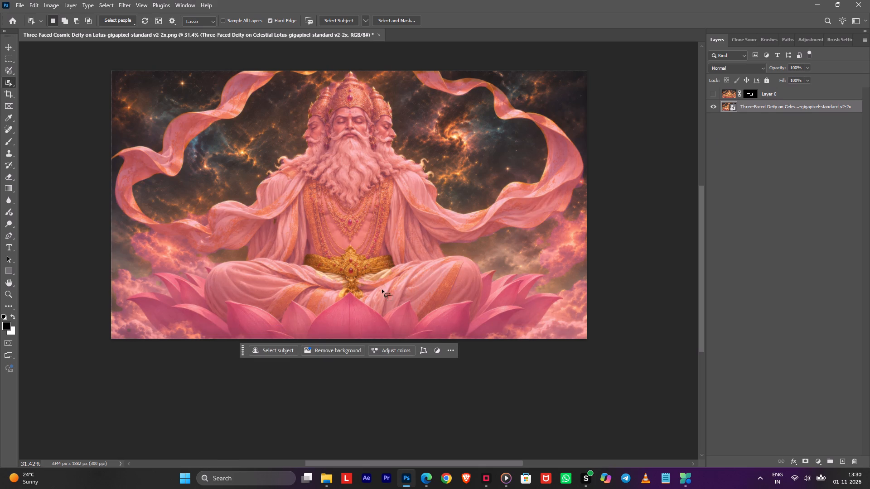
Select the deity, lotus and cloth by object, and add the waist and belt area with Quick Selection.
shift+click(382, 289)
key(shift+w)
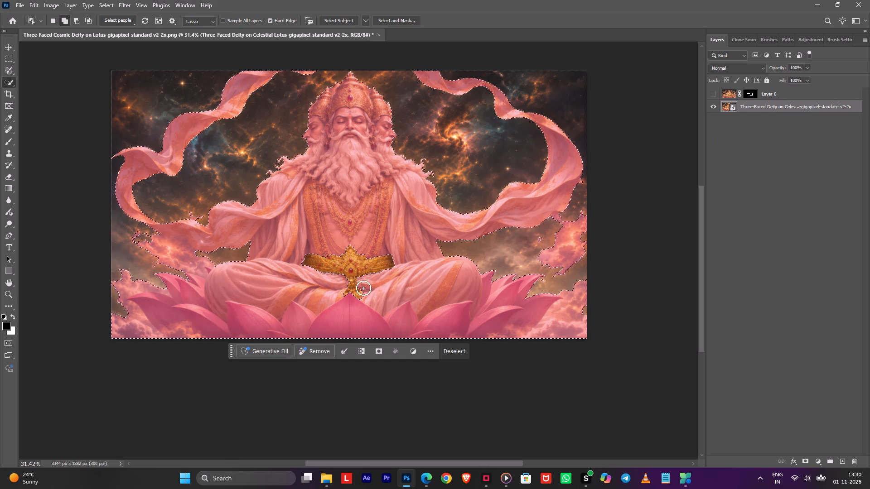
shift+drag(348, 251, 348, 301)
shift+drag(376, 247, 382, 286)
shift+drag(313, 224, 325, 326)
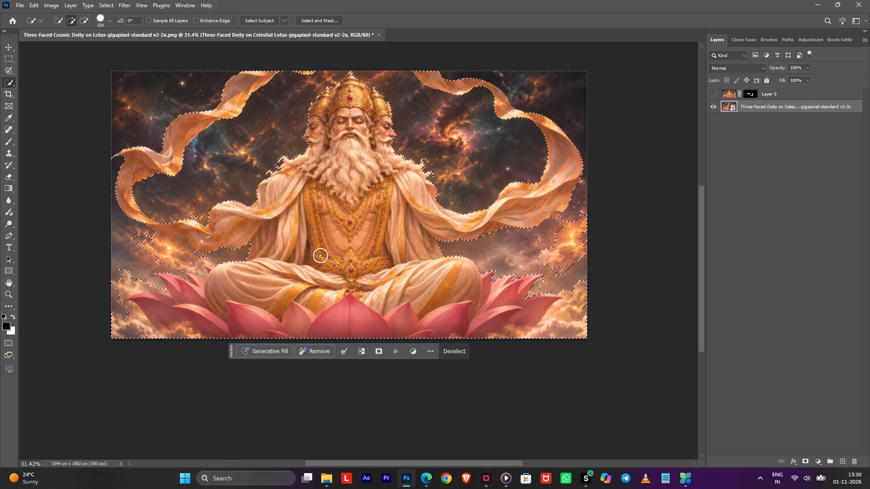
shift+drag(320, 255, 313, 278)
Refine the selection on the artwork's left side, including the low clouds and subtracting the higher clouds and the cloth trailing from the shoulder.
alt+drag(161, 257, 141, 249)
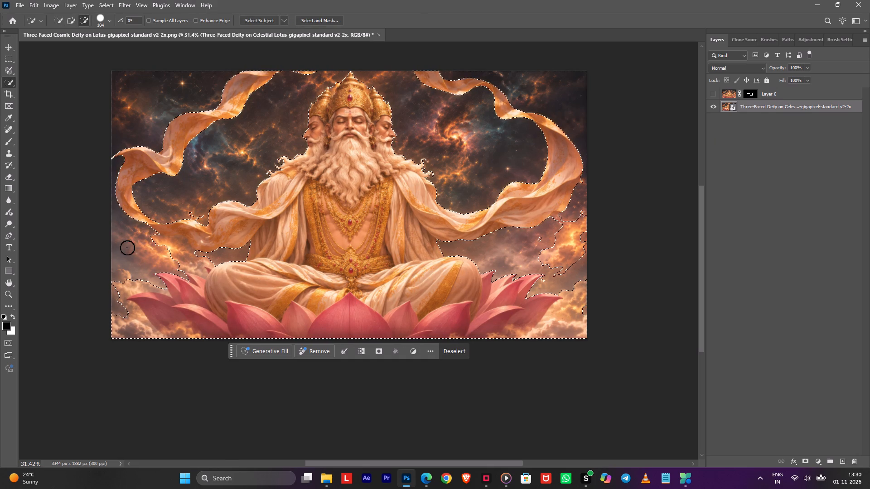
drag(131, 294, 62, 284)
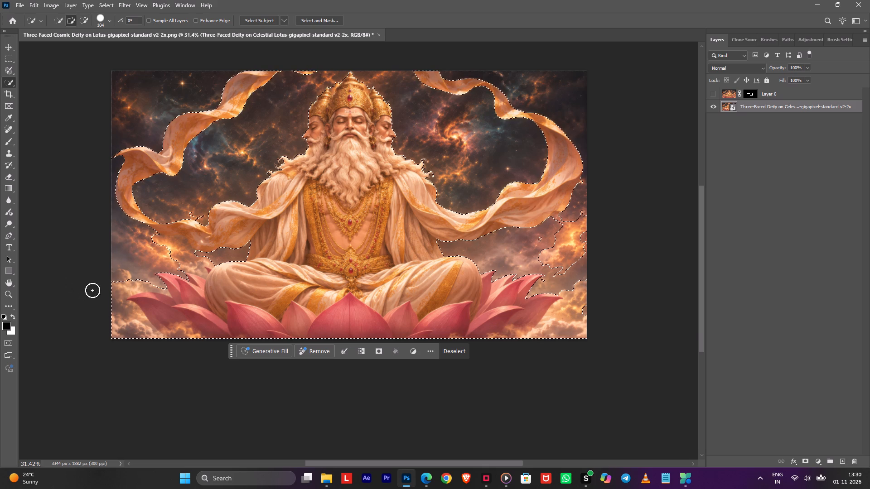
drag(119, 281, 120, 287)
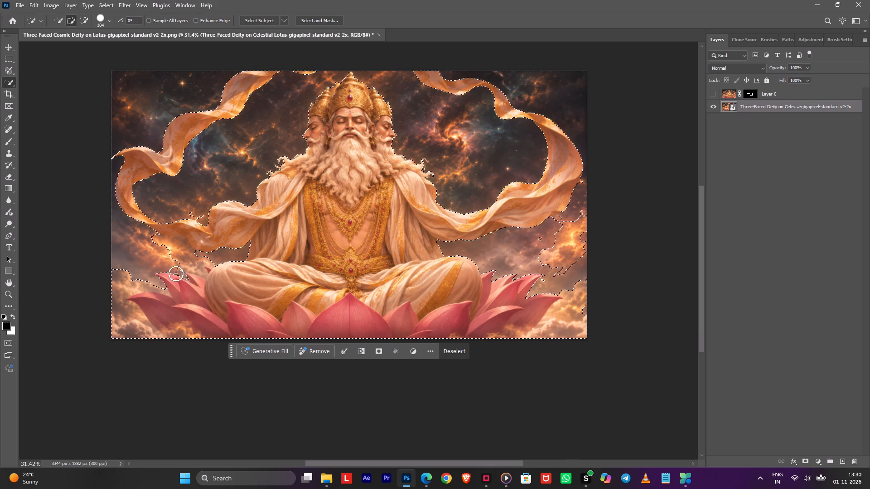
alt+click(176, 251)
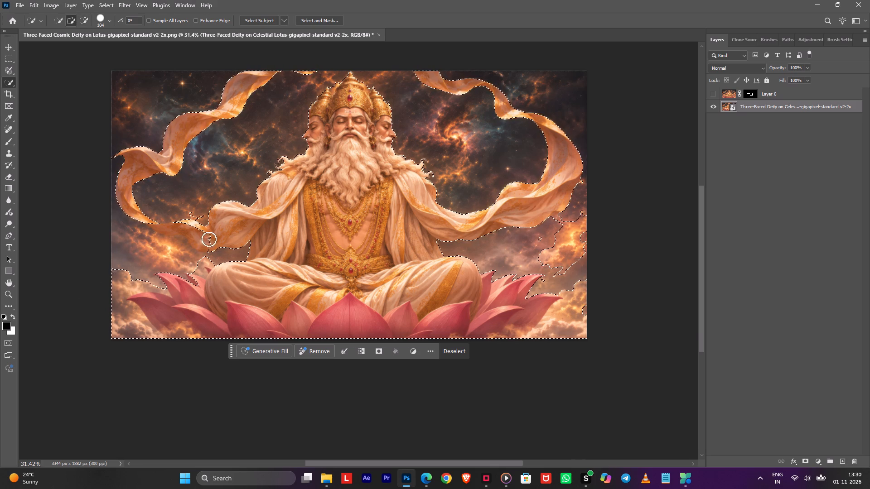
alt+drag(204, 237, 238, 185)
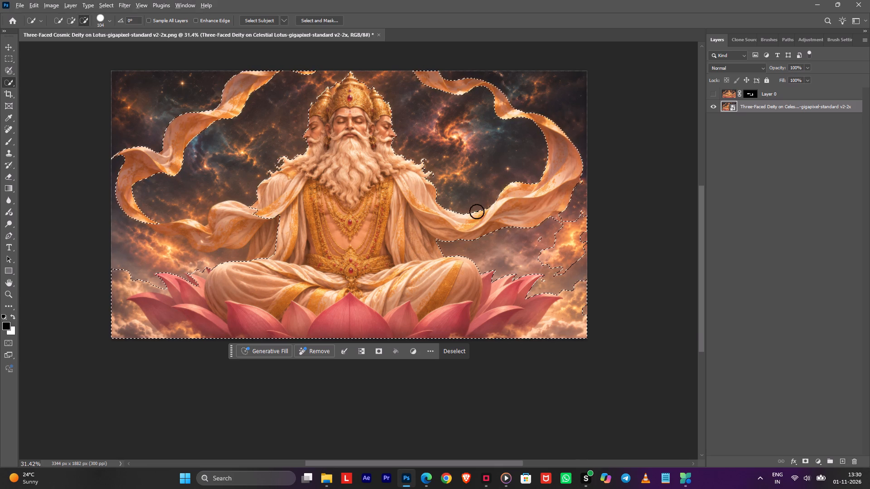
Subtract the floating cloth and the clouds above the lotus on the artwork's right side from the selection.
alt+drag(484, 203, 612, 233)
alt+drag(526, 205, 588, 275)
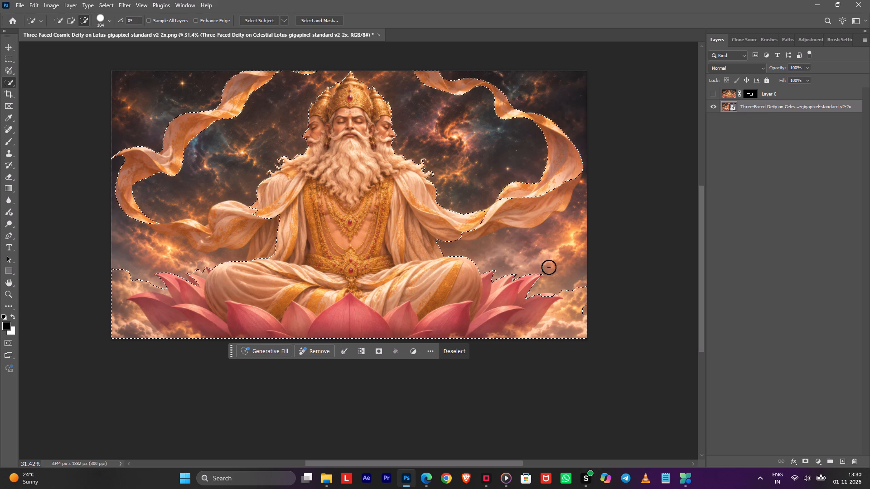
alt+drag(507, 123, 428, 60)
alt+drag(428, 70, 527, 174)
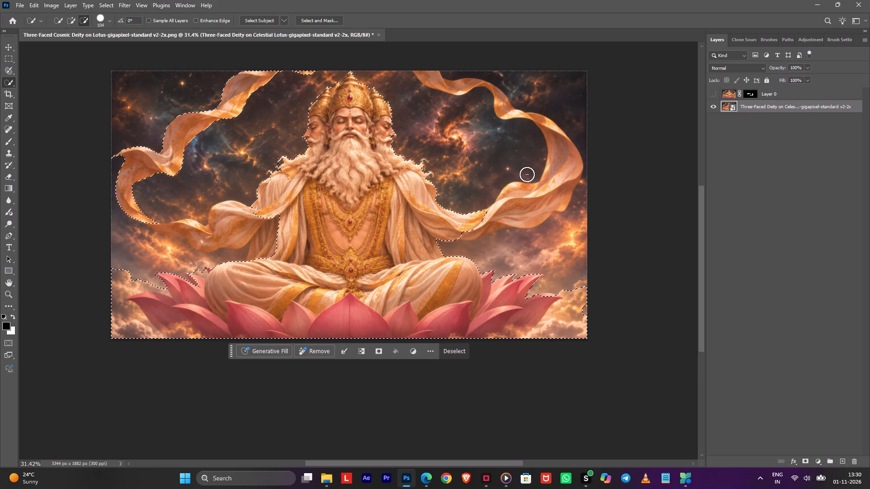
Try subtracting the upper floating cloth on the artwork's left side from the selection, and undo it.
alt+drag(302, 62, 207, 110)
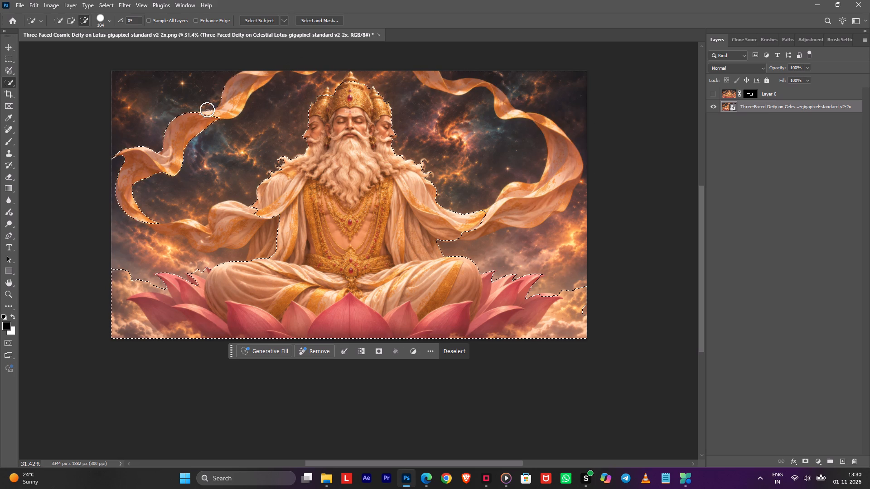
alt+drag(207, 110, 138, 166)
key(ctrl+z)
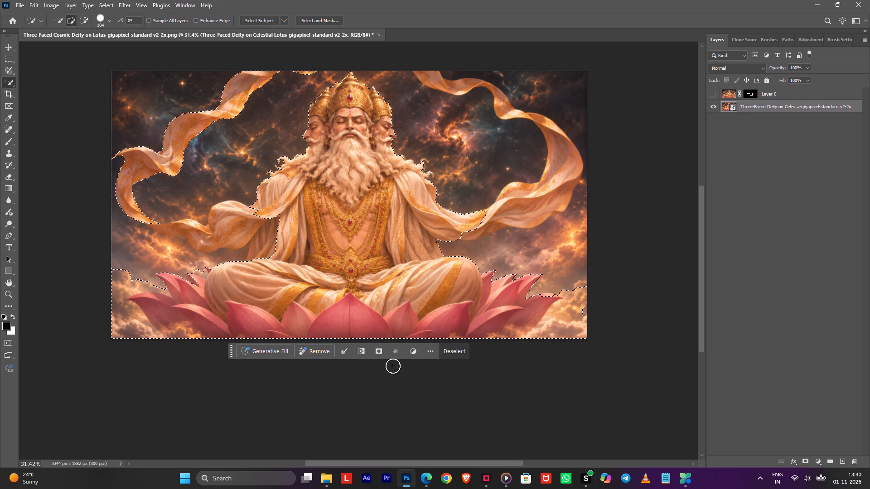
Add a layer mask to the deity layer from the current selection.
click(380, 352)
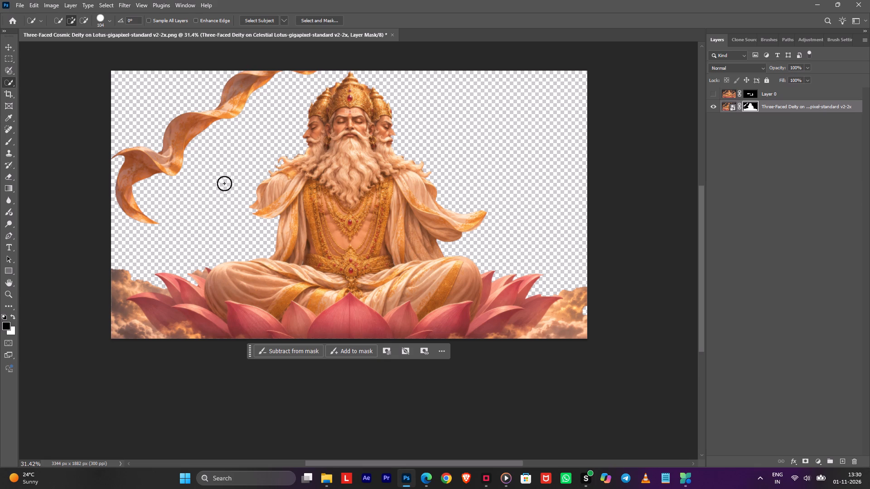
Paint black on the deity layer's mask with a large brush to hide the remaining floating cloth on the artwork's left side.
key(b)
alt+right_drag(200, 153, 217, 211)
drag(314, 63, 143, 177)
alt+right_drag(131, 149, 149, 148)
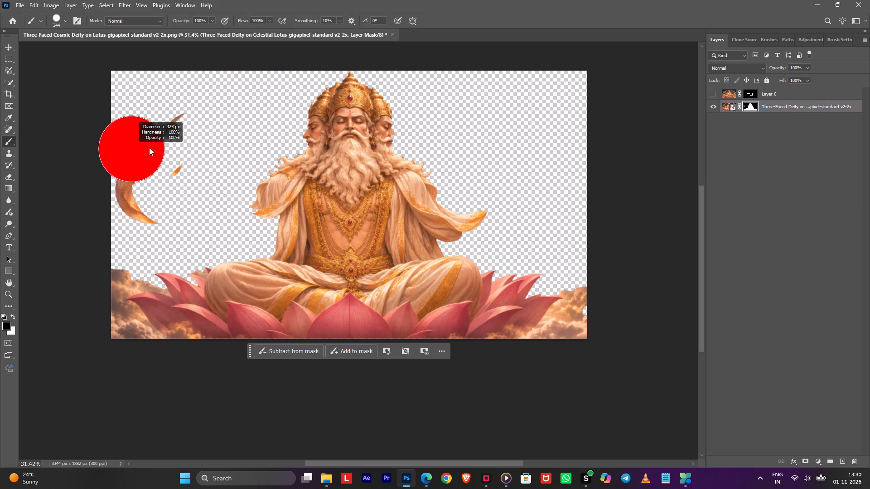
alt+right_drag(149, 148, 151, 147)
drag(163, 121, 126, 134)
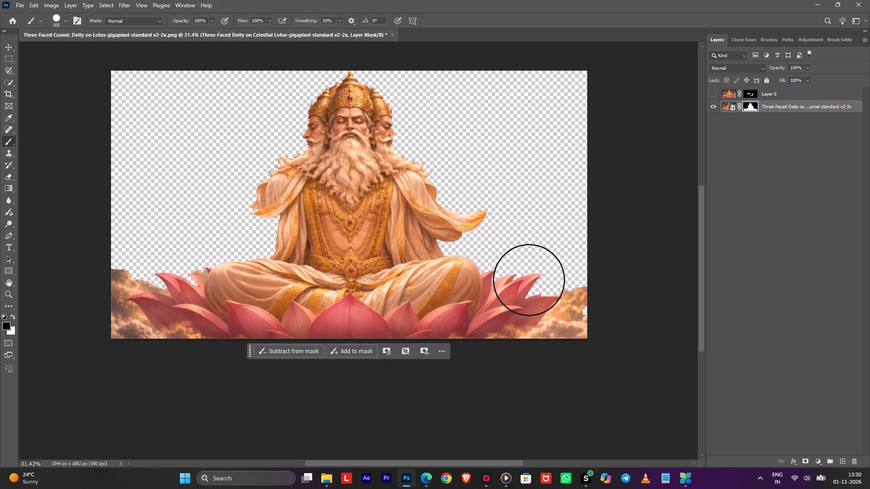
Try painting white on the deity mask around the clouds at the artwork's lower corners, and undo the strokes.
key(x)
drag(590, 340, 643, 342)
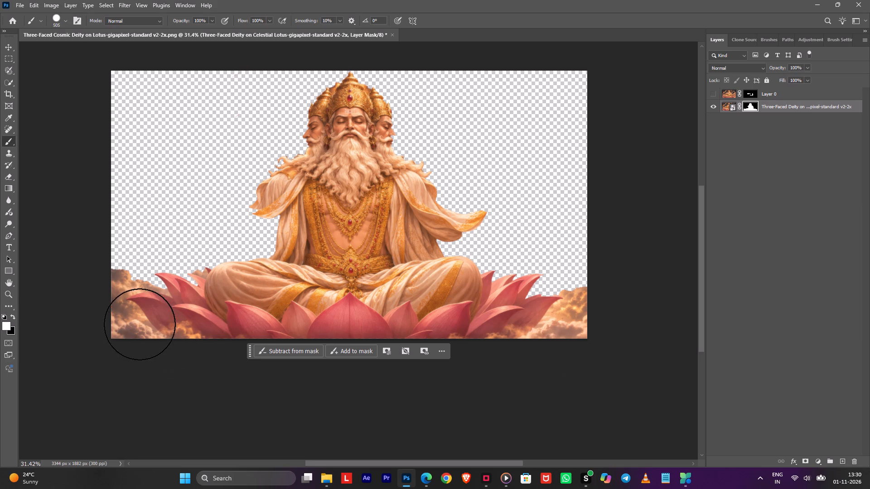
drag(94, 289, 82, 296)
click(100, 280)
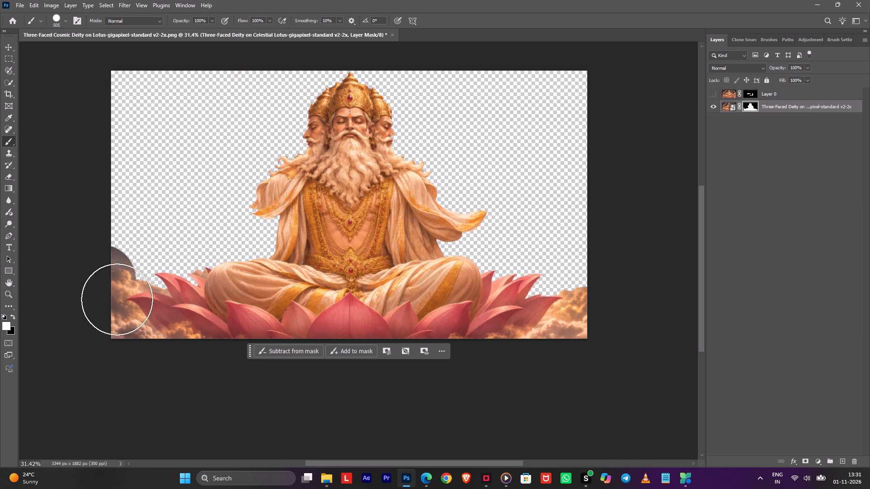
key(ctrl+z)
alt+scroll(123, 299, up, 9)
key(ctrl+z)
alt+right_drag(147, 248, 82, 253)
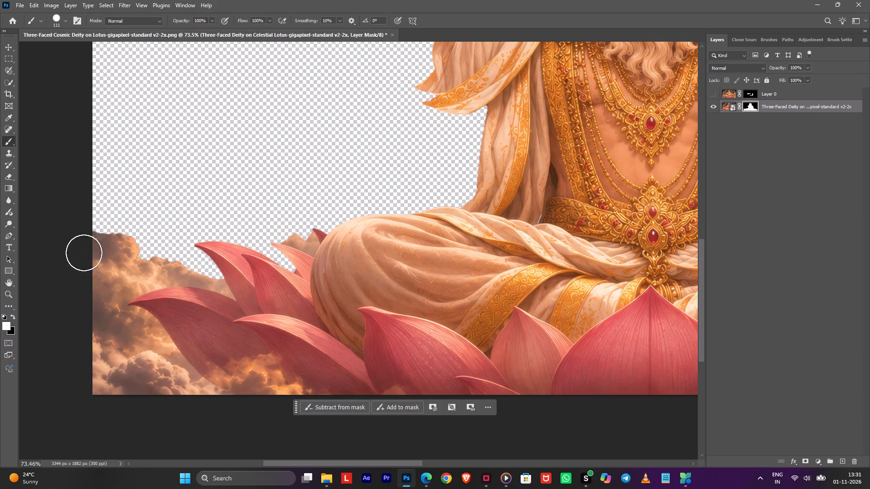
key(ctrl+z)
Show the cut-out arms layer, Layer 0, over the masked deity.
alt+scroll(152, 247, down, 7)
key(space)
key(space)
key(space)
key(space)
key(space)
key(space)
drag(440, 173, 401, 256)
alt+scroll(288, 248, up, 7)
key(space)
key(space)
key(space)
key(space)
key(space)
key(space)
drag(415, 155, 340, 242)
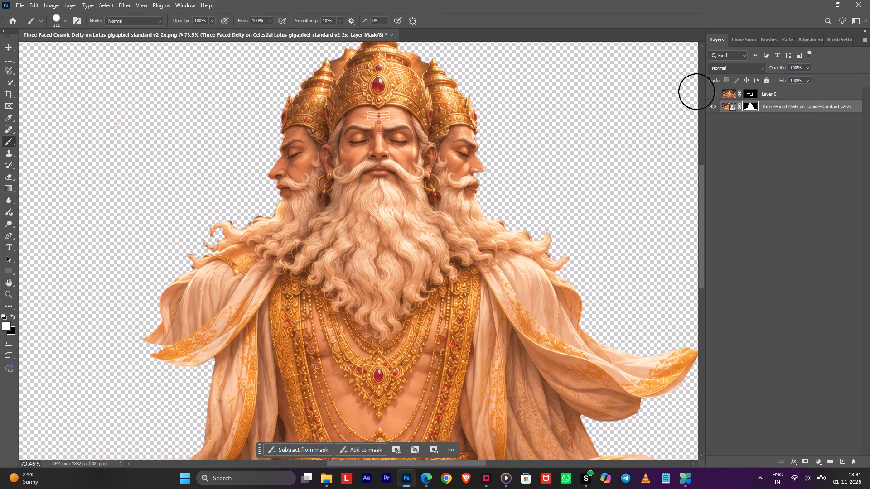
click(712, 100)
Examine how the arms fit the deity's body, toggling Layer 0's visibility to compare.
alt+scroll(574, 183, down, 2)
alt+scroll(574, 185, up, 1)
alt+scroll(575, 188, down, 4)
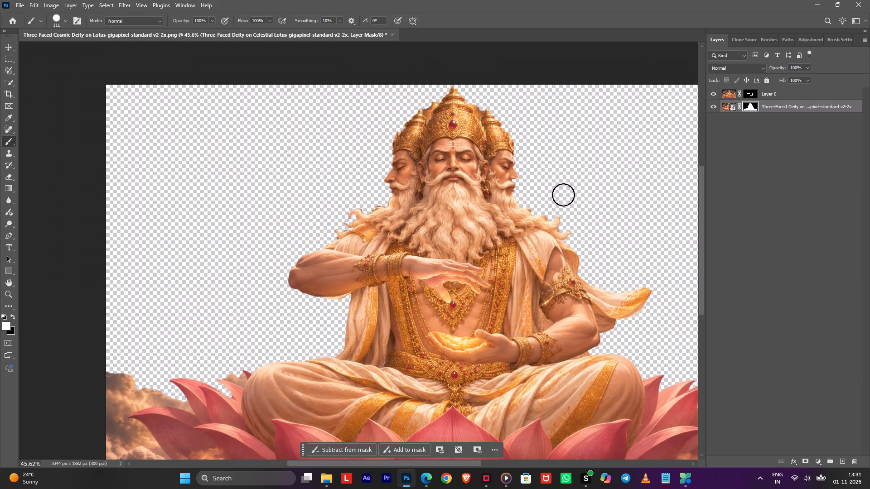
alt+scroll(377, 269, up, 7)
key(x)
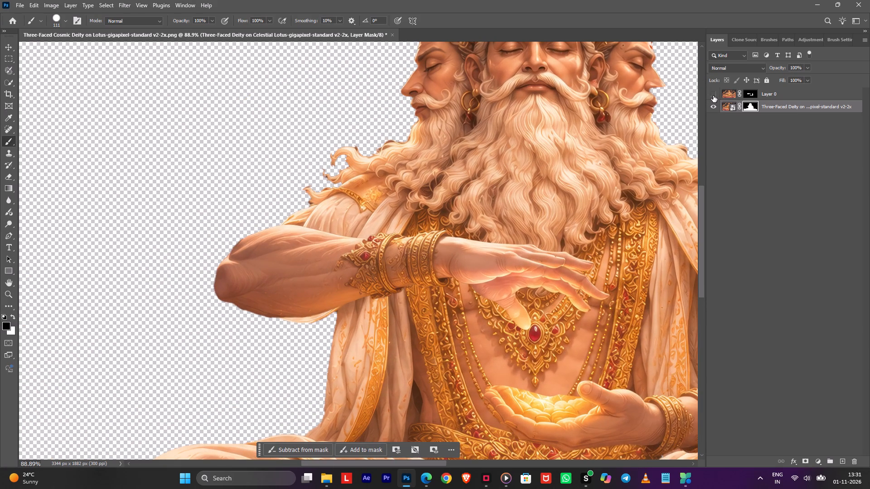
click(713, 96)
click(713, 96)
alt+scroll(499, 209, down, 7)
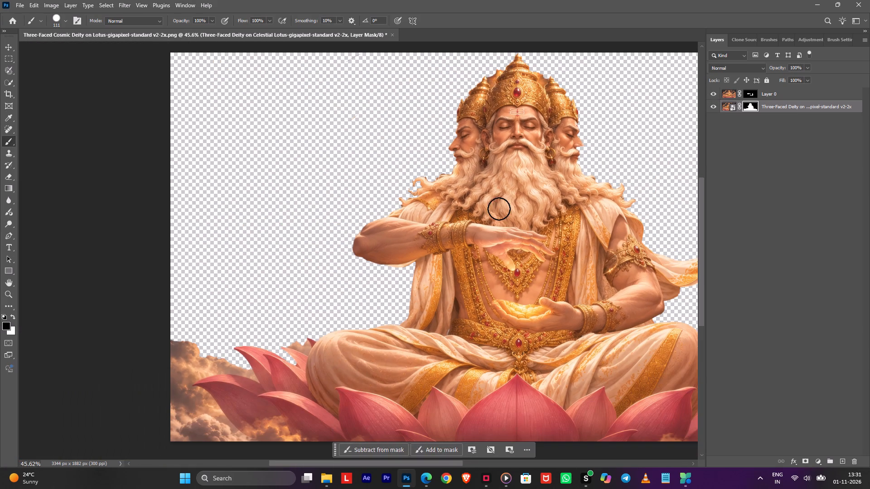
key(space)
key(space)
key(space)
key(space)
key(space)
key(space)
drag(541, 216, 521, 216)
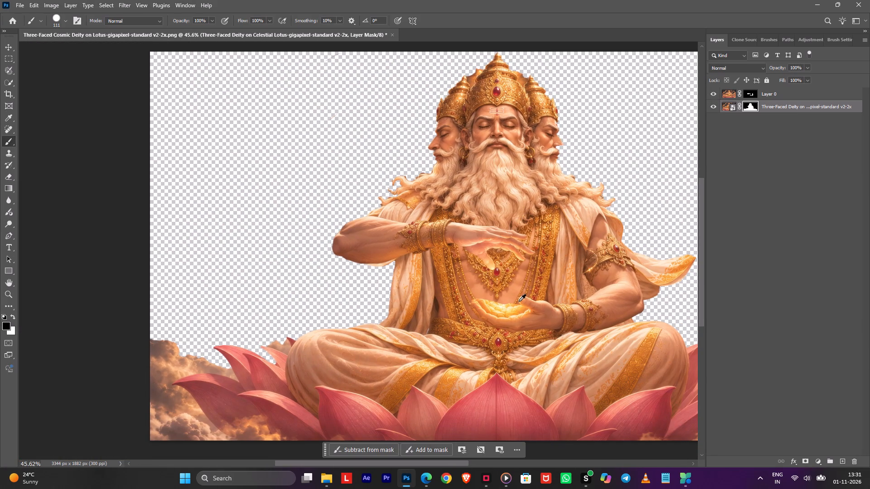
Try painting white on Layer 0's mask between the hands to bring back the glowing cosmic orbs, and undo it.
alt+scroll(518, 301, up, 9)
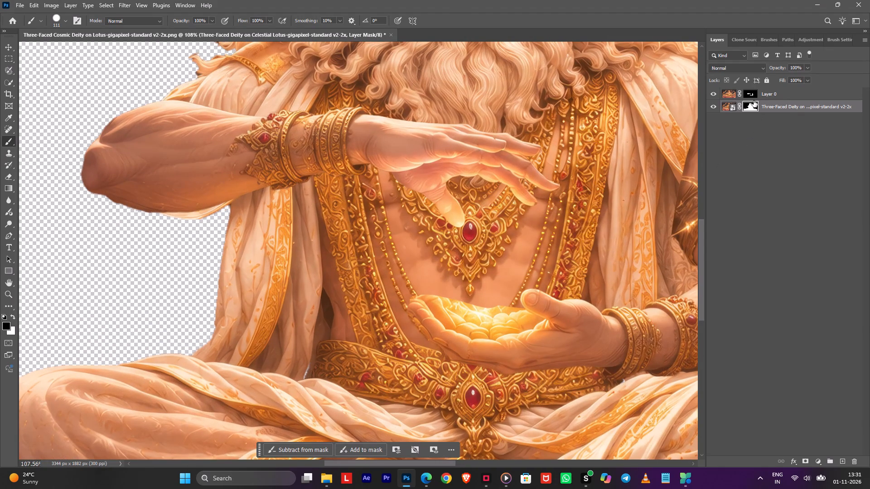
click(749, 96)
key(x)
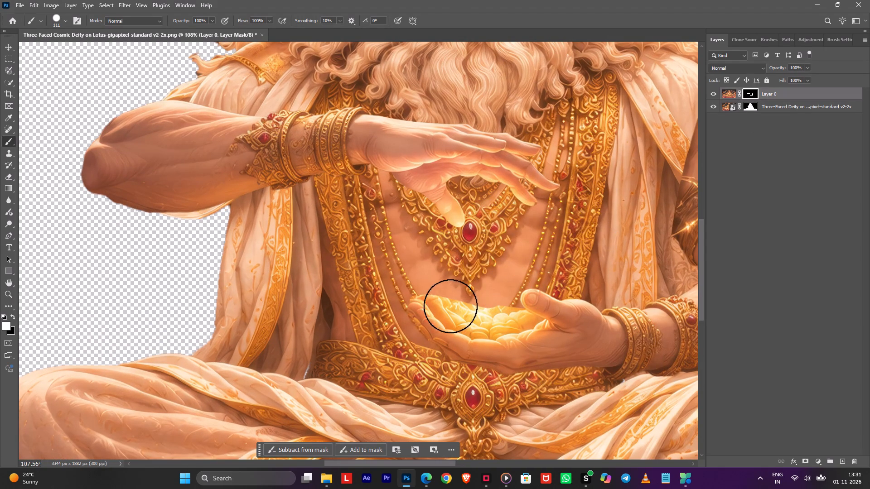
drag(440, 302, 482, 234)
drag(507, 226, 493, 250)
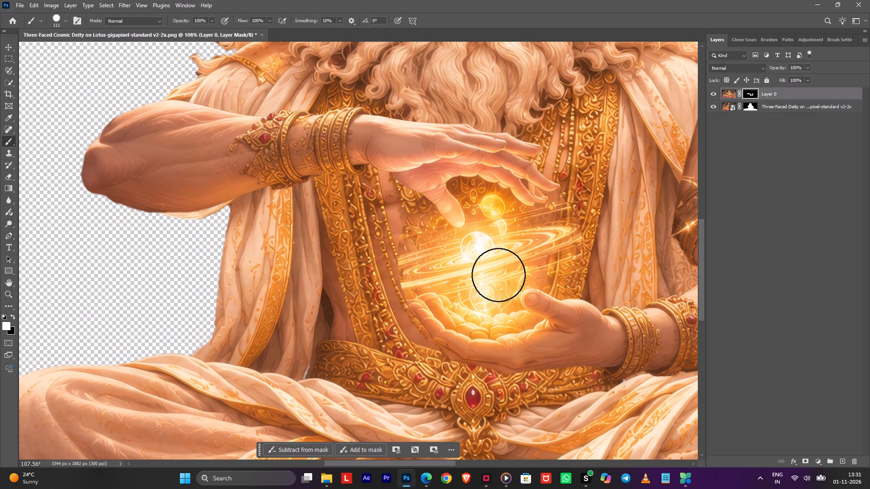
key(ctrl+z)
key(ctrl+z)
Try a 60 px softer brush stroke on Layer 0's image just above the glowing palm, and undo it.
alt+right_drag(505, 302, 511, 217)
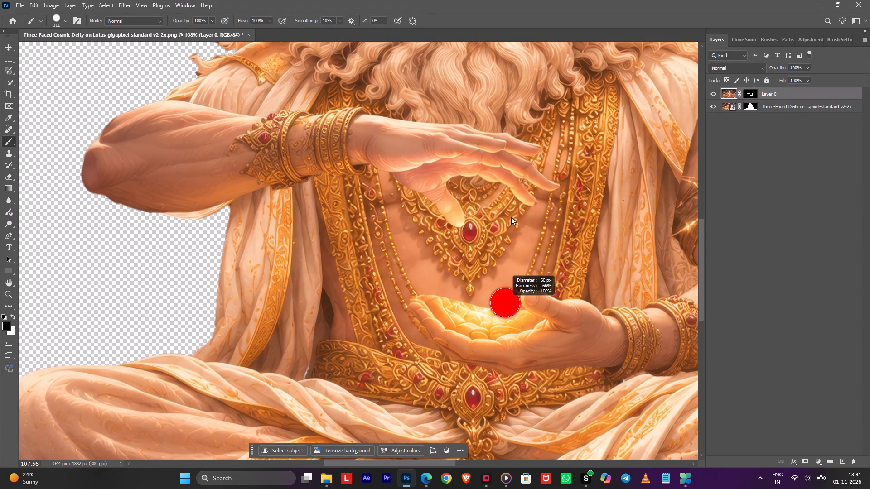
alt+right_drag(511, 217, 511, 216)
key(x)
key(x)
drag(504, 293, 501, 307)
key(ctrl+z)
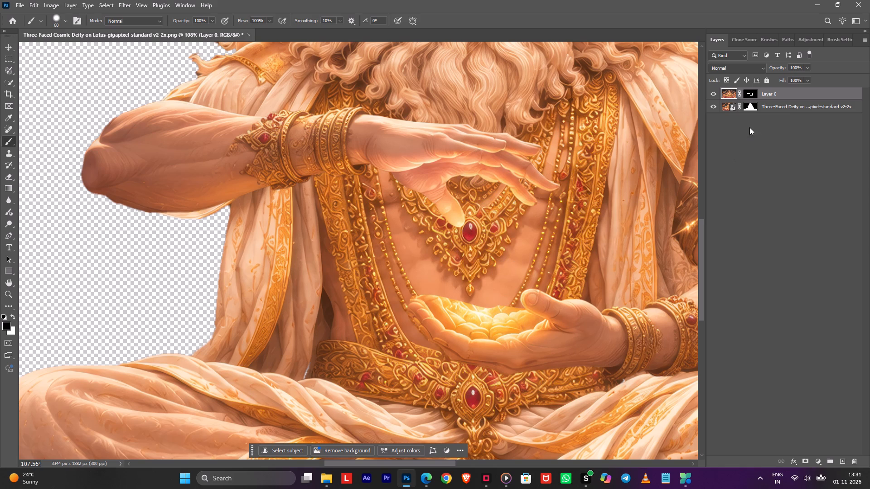
Paint black on Layer 0's mask with a soft 79 px brush to hide the glow above the lower palm.
click(748, 92)
alt+right_drag(451, 345, 468, 216)
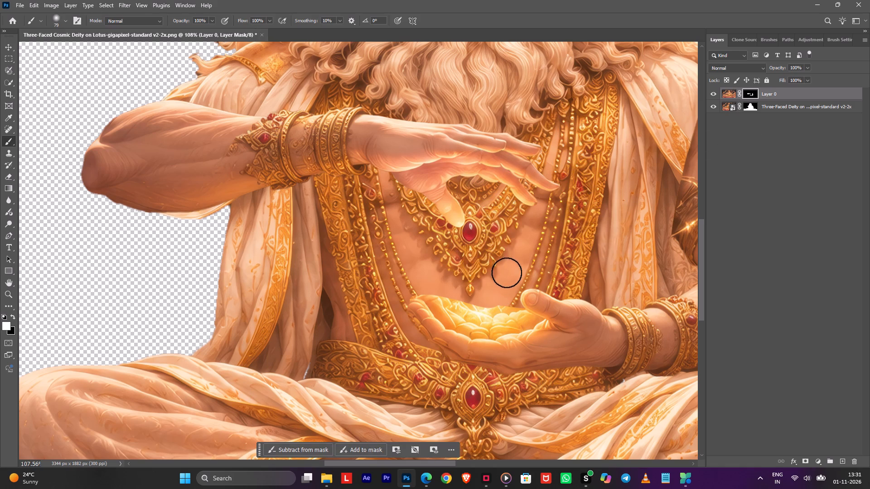
drag(503, 283, 502, 298)
key(ctrl+z)
key(x)
drag(501, 295, 442, 282)
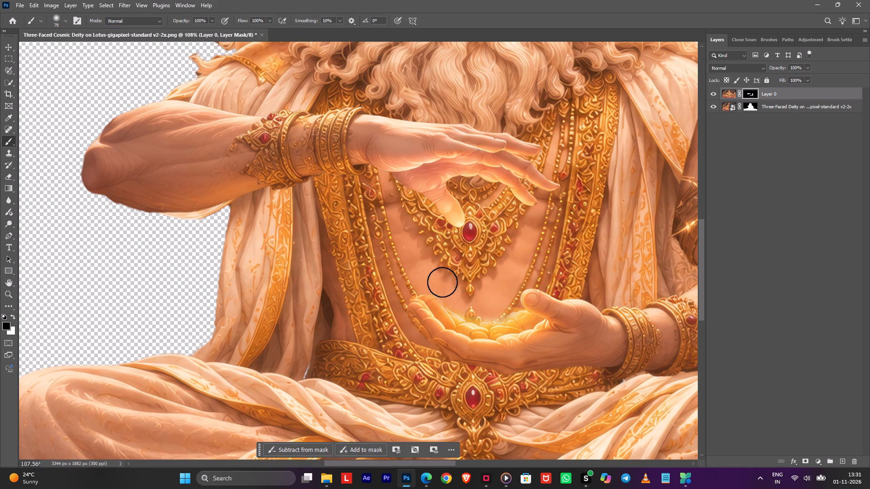
drag(442, 282, 395, 288)
drag(503, 308, 453, 284)
Paint white on Layer 0's mask with a soft 45 px brush to restore the glowing fingers and palm of the lower hand.
key(x)
alt+right_drag(469, 319, 463, 318)
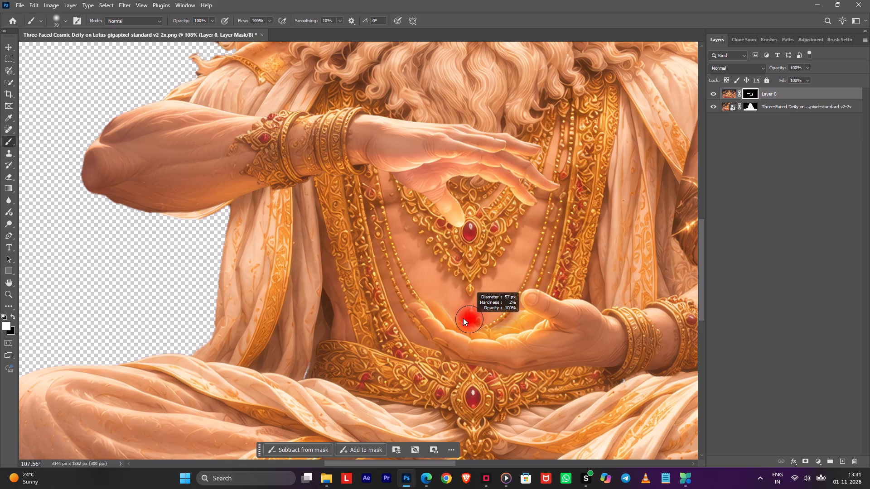
alt+right_drag(463, 318, 460, 318)
drag(435, 310, 512, 336)
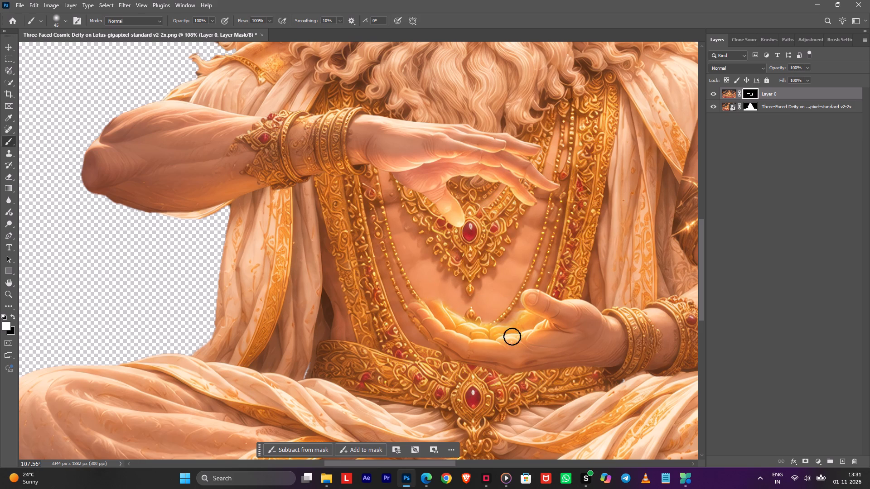
drag(512, 336, 570, 319)
Paint black on Layer 0's mask along the lower hand's upper edge to trim the excess glow against the chest.
key(x)
drag(503, 312, 448, 293)
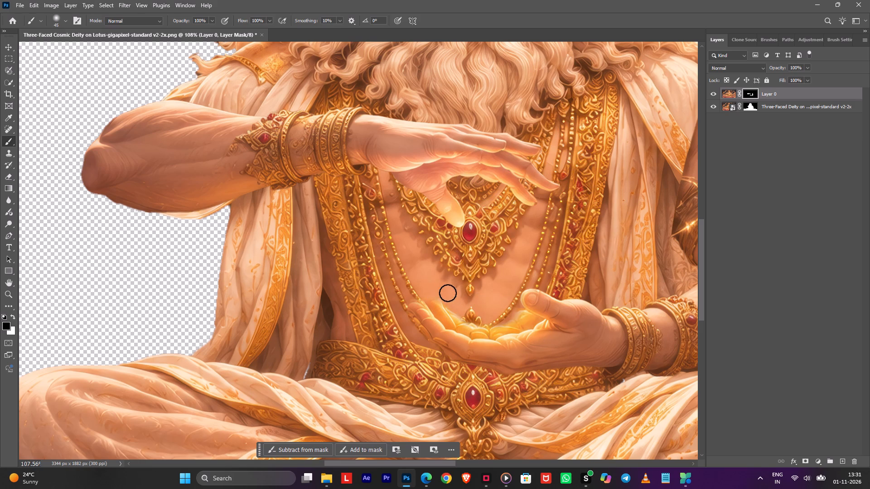
drag(448, 293, 388, 286)
drag(435, 296, 444, 299)
drag(444, 299, 498, 303)
alt+scroll(484, 297, down, 1)
alt+scroll(484, 297, up, 1)
alt+scroll(484, 297, down, 3)
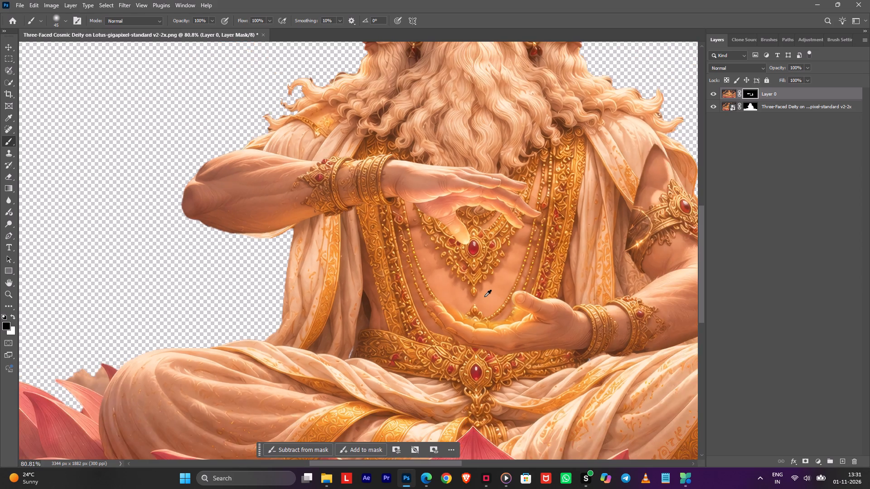
Switch to the ChatGPT chat in Edge, open the generated floating golden cloth image and download it.
key(alt+Tab)
key(alt+Tab)
key(alt+Tab)
key(alt+Tab)
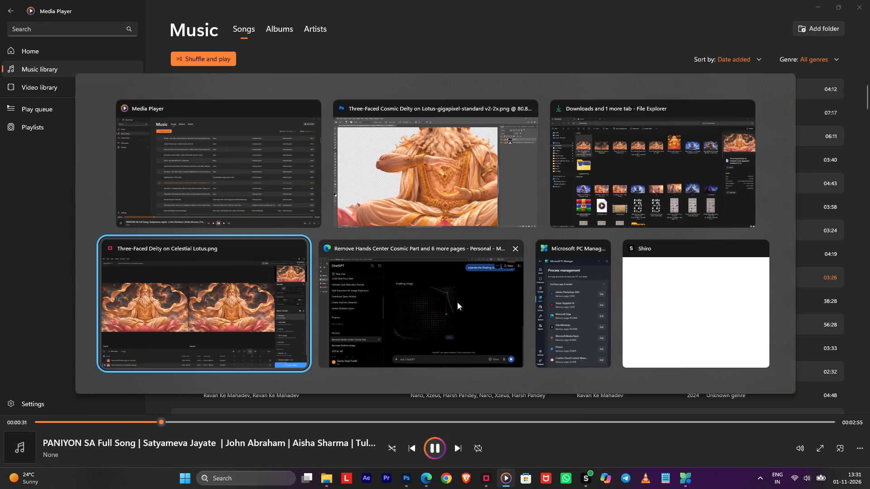
key(alt+Tab)
click(566, 241)
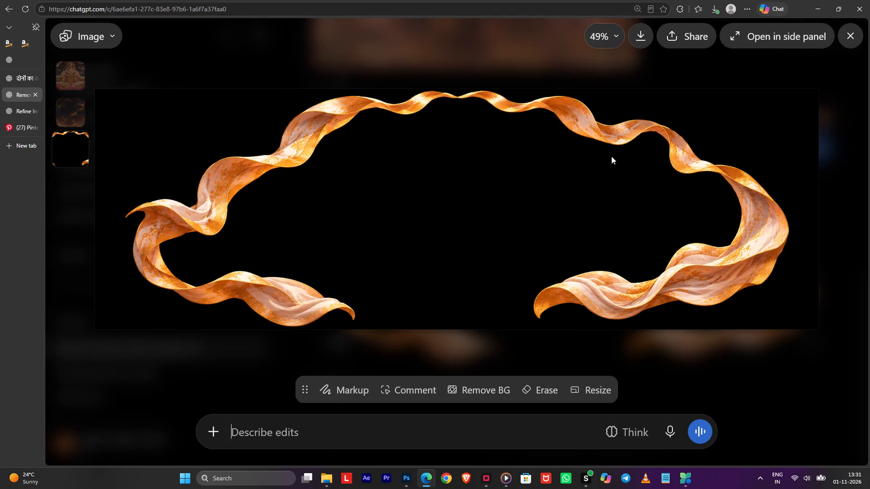
click(642, 36)
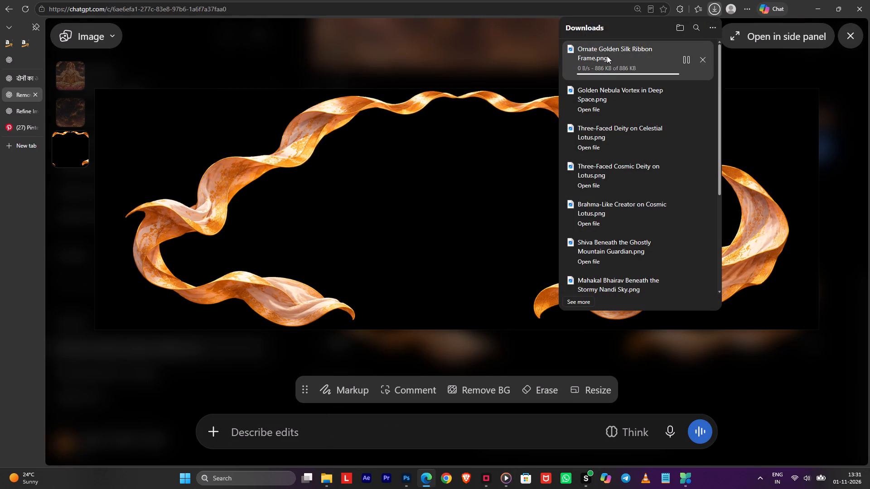
Load the downloaded Ornate Golden Silk Ribbon Frame.png into Gigapixel and fit the whole image in the preview.
drag(595, 55, 660, 87)
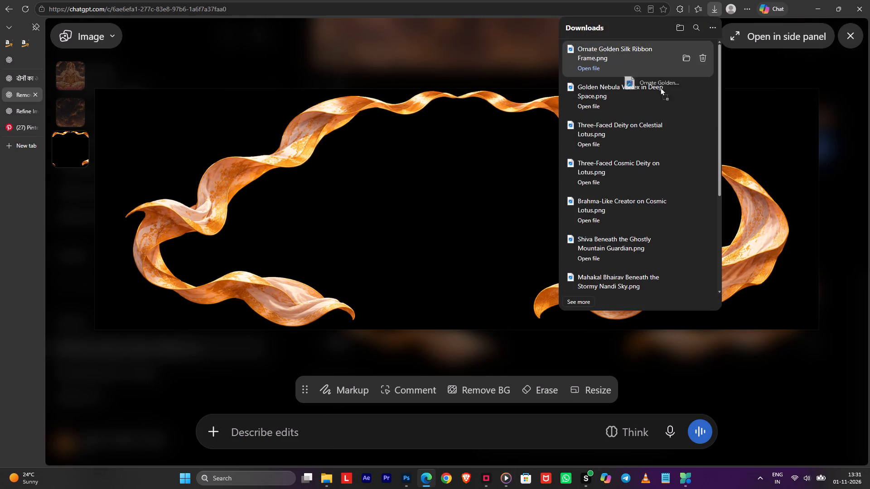
drag(660, 87, 354, 221)
key(alt+Tab)
key(alt+Tab)
key(alt+Tab)
key(alt+Tab)
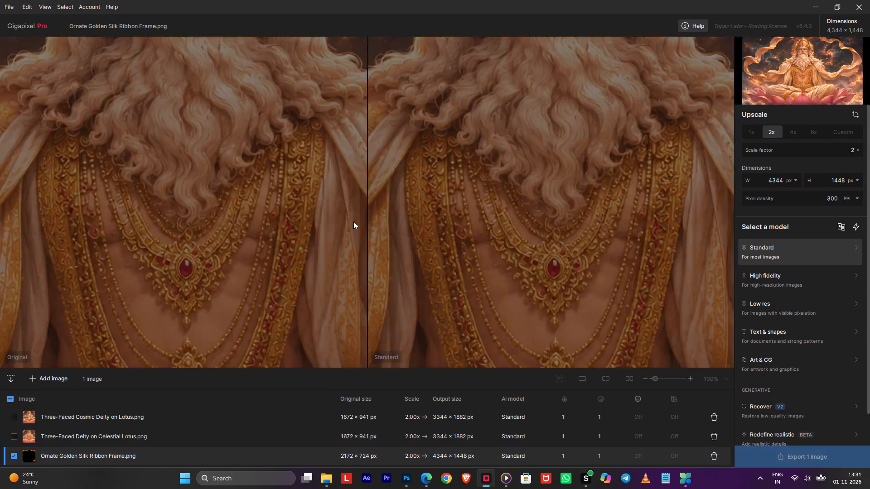
scroll(359, 231, down, 2)
scroll(361, 235, up, 1)
scroll(361, 235, down, 5)
scroll(367, 244, up, 2)
scroll(369, 245, down, 8)
scroll(373, 250, up, 1)
scroll(373, 250, down, 2)
scroll(374, 250, up, 2)
scroll(374, 250, down, 20)
scroll(374, 250, down, 3)
scroll(374, 251, up, 1)
scroll(374, 251, down, 12)
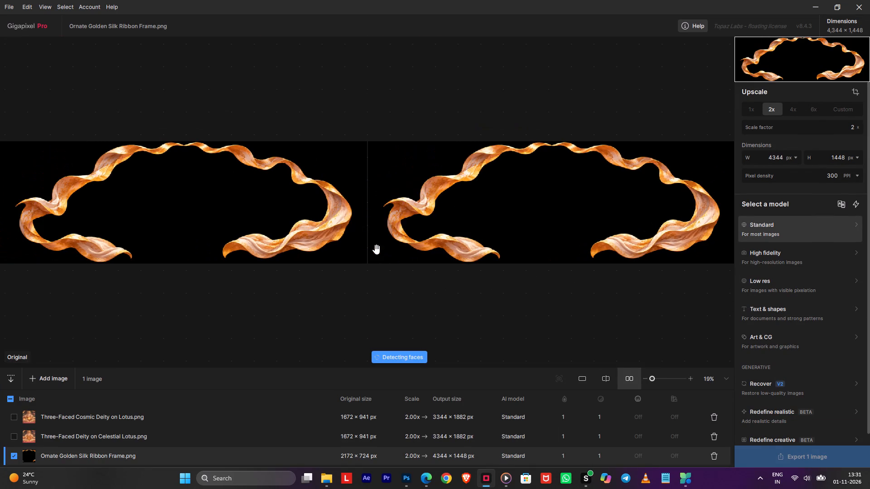
scroll(377, 249, down, 8)
Export the ribbon image at 2x with the Standard model to its original folder, preserving the input format.
double_click(823, 458)
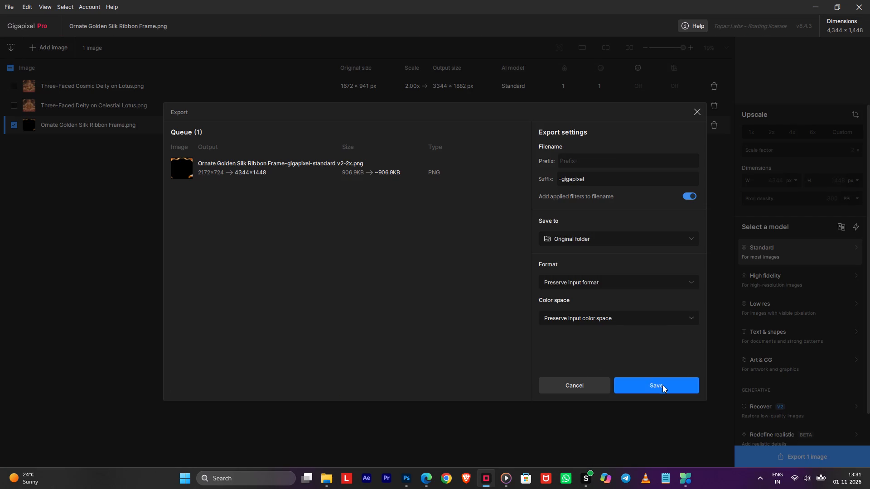
click(662, 384)
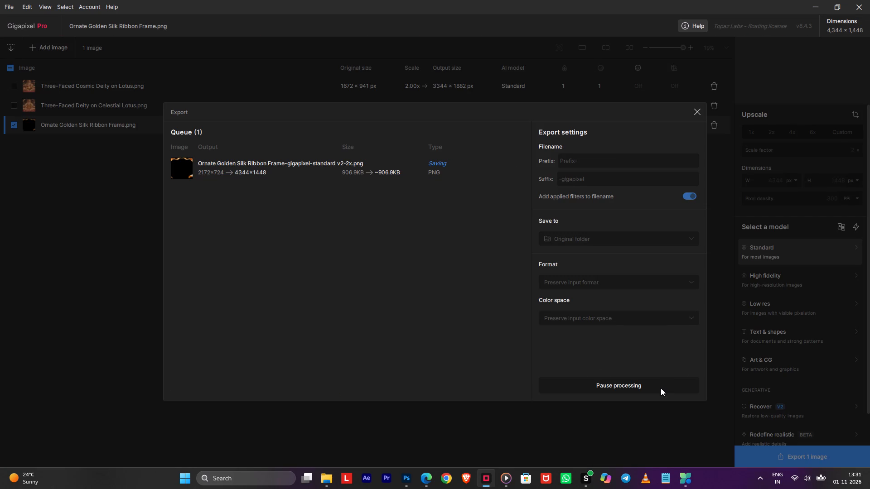
click(605, 388)
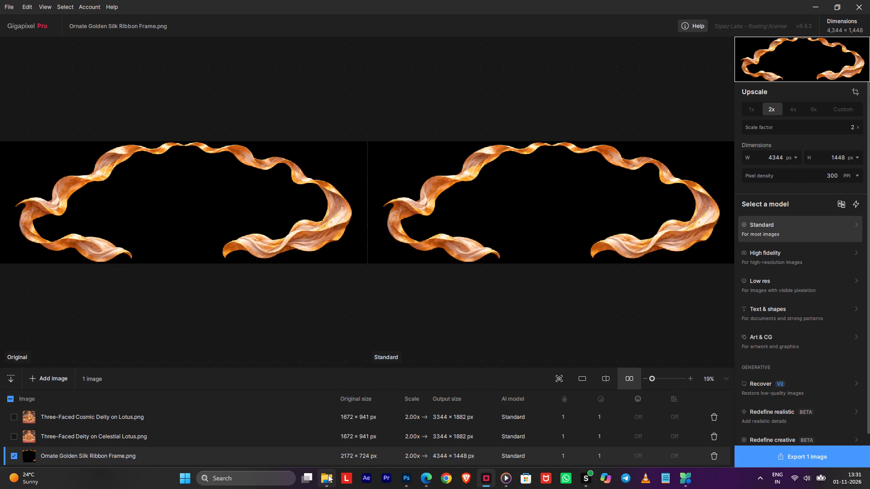
Bring the upscaled Ornate Golden Silk Ribbon Frame image from the refreshed Downloads folder into the deity document in Photoshop.
click(328, 475)
click(84, 21)
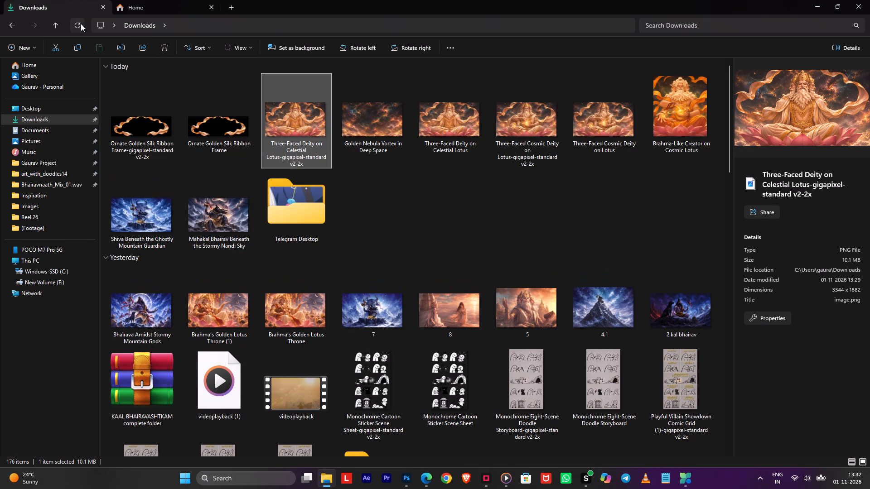
click(165, 131)
drag(122, 123, 427, 241)
key(alt+Tab)
key(alt+Tab)
key(alt+Tab)
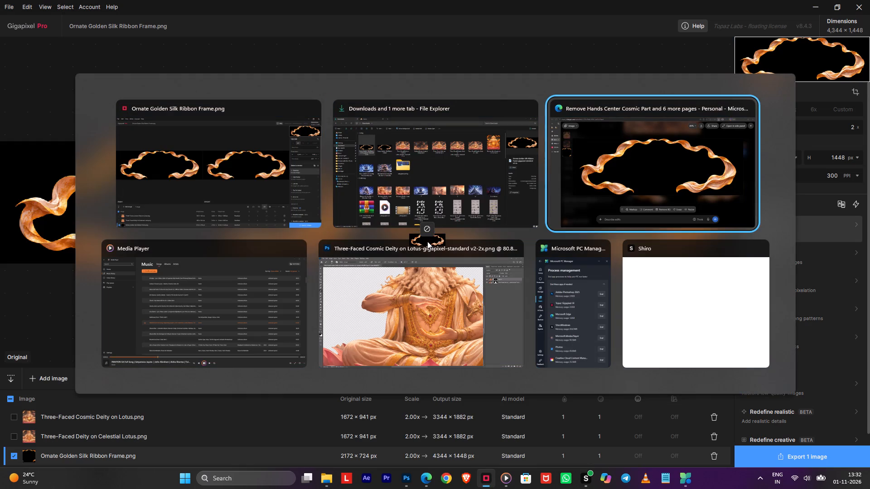
drag(427, 241, 414, 250)
key(alt+Tab)
key(alt+Tab)
Centre the placed ribbon image across the canvas width and move its layer below the Three-Faced Deity layer.
alt+scroll(414, 250, down, 6)
alt+scroll(414, 250, up, 2)
alt+scroll(414, 250, down, 2)
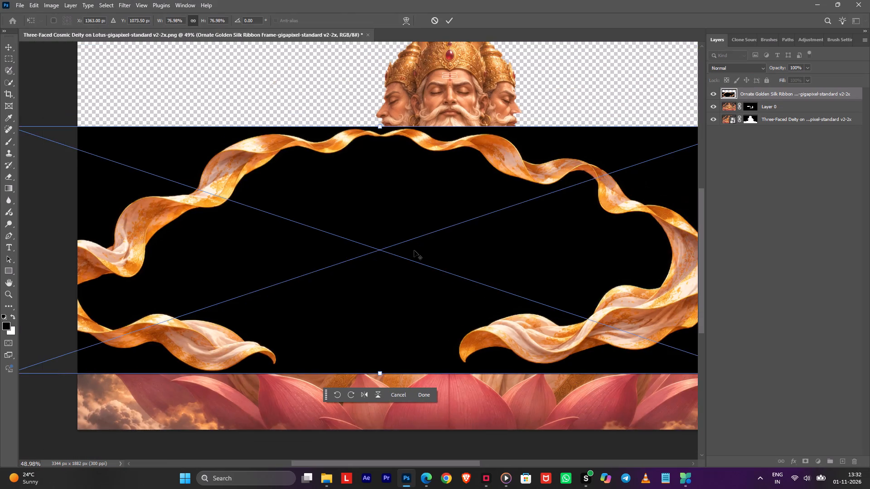
alt+scroll(414, 250, down, 7)
drag(355, 275, 405, 260)
drag(395, 278, 401, 276)
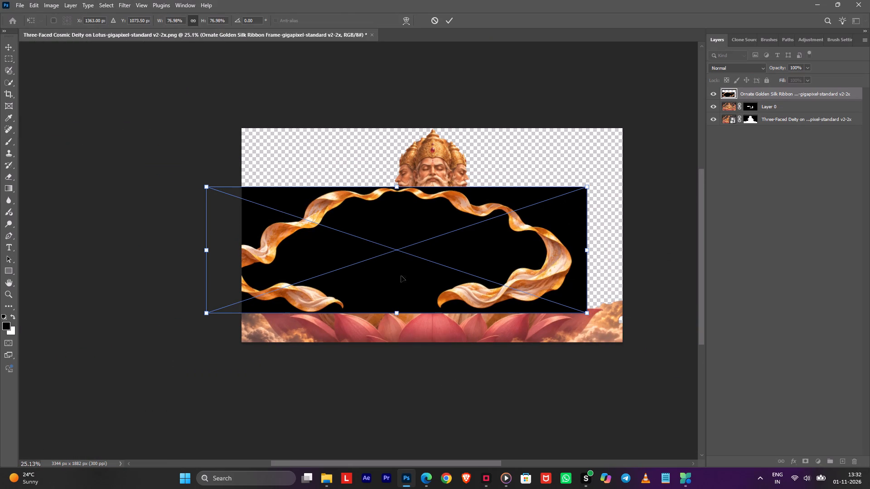
drag(401, 276, 430, 244)
drag(781, 100, 788, 136)
Rasterize the Ornate Golden Silk Ribbon smart object layer.
drag(558, 261, 562, 257)
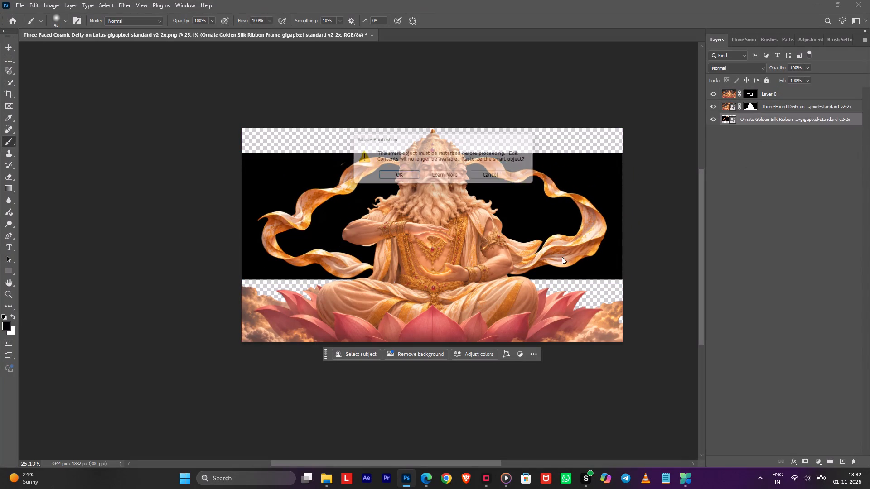
drag(562, 257, 575, 240)
click(411, 177)
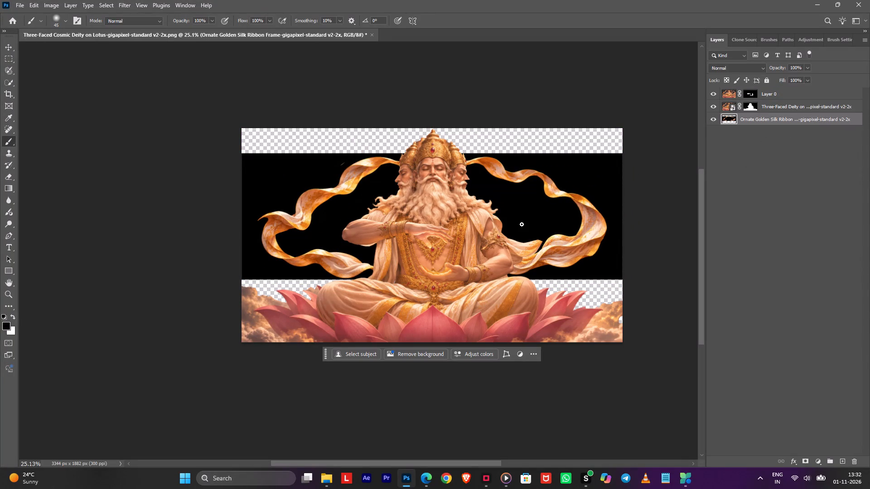
Shift the ribbon layer slightly down behind the deity with the Move tool, undoing a misplaced first move.
key(v)
drag(511, 241, 515, 230)
key(ctrl+z)
click(771, 120)
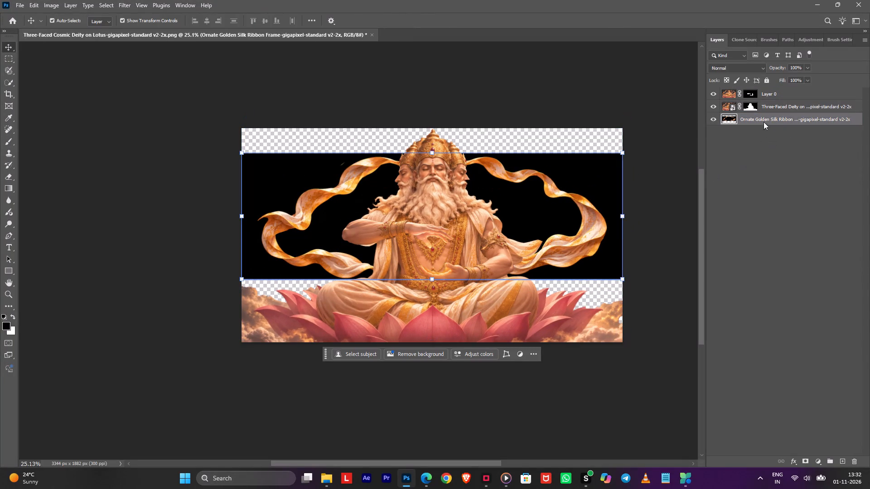
click(610, 201)
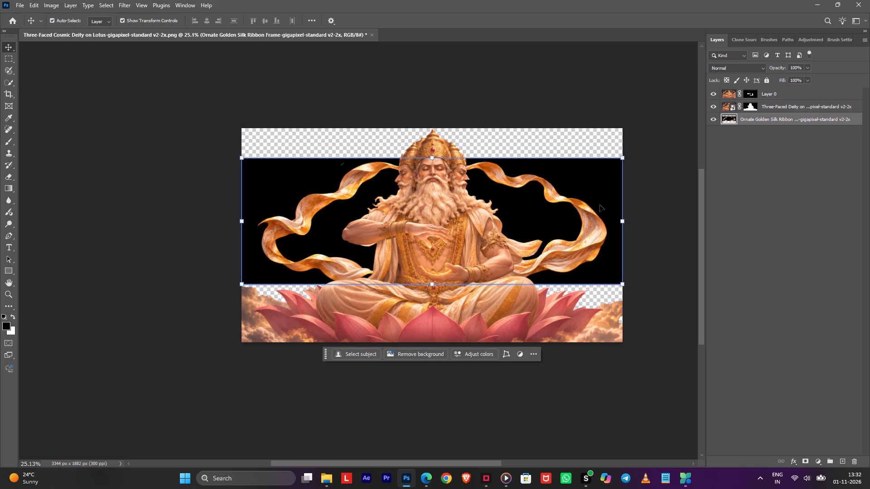
Select the ribbon layer's black background with the Magic Wand, invert the selection and mask the layer to show only the cloth.
key(shift+w)
key(shift+w)
click(252, 249)
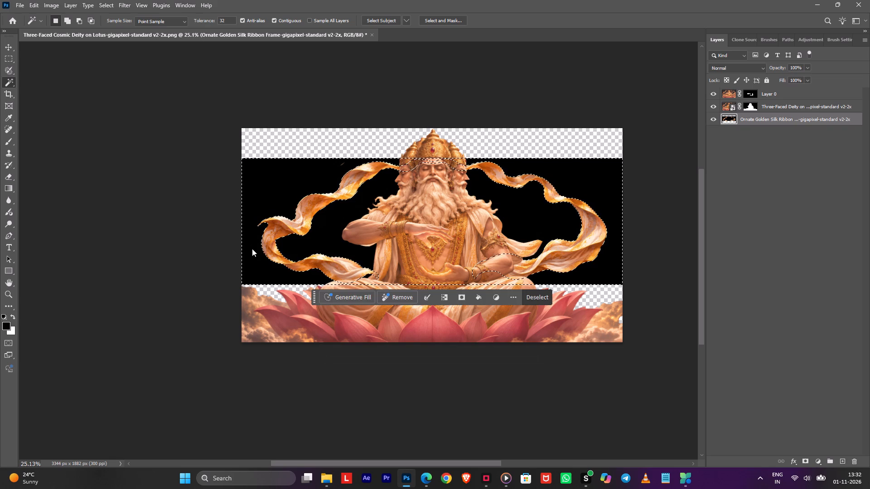
click(466, 296)
key(ctrl+z)
key(ctrl+XF86Back)
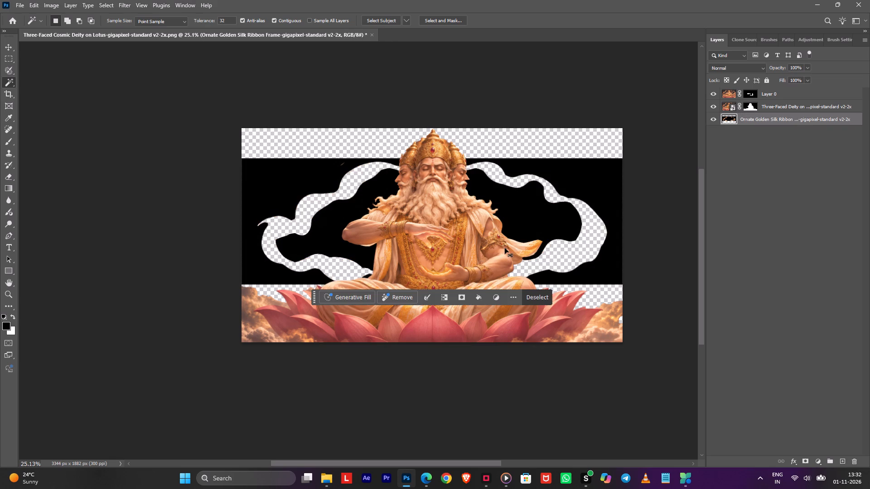
key(ctrl+shift+i)
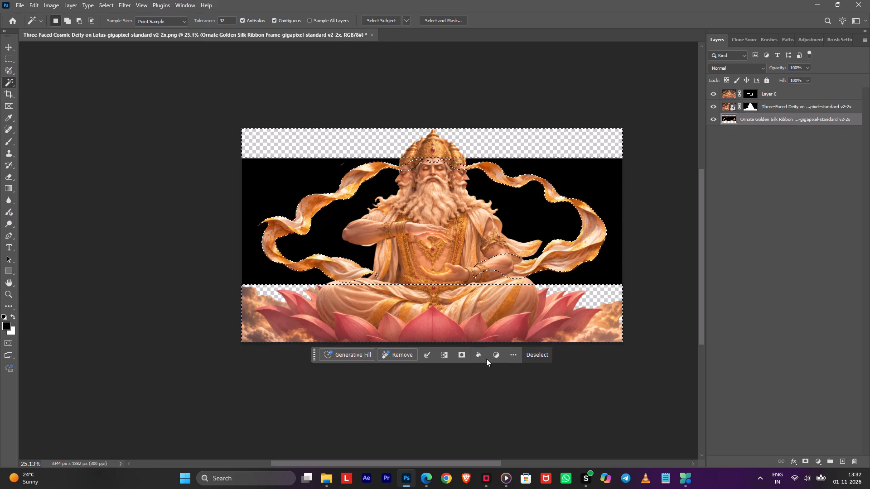
click(463, 353)
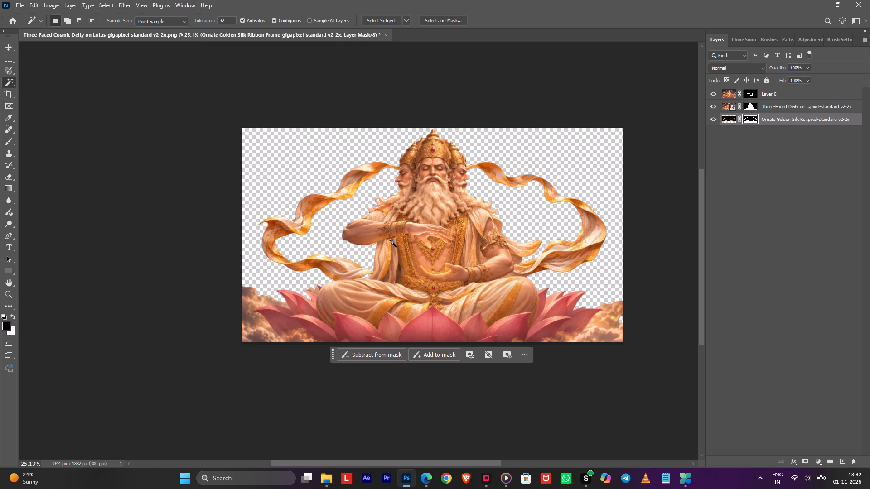
Start saving the document and create a new folder named PSD inside the Bhairavnaath_Mix_01.wav project folder as the destination.
alt+scroll(392, 243, up, 6)
alt+scroll(513, 261, up, 1)
alt+scroll(513, 261, down, 6)
key(ctrl+s)
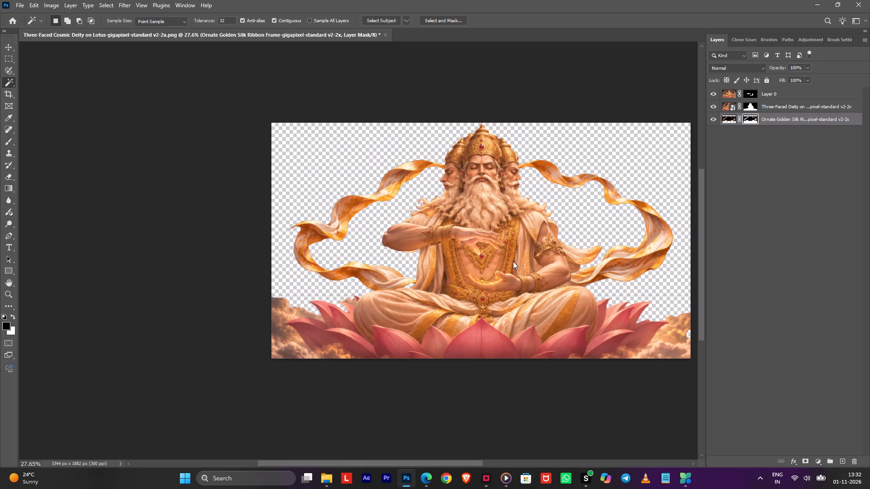
scroll(23, 125, down, 3)
click(34, 102)
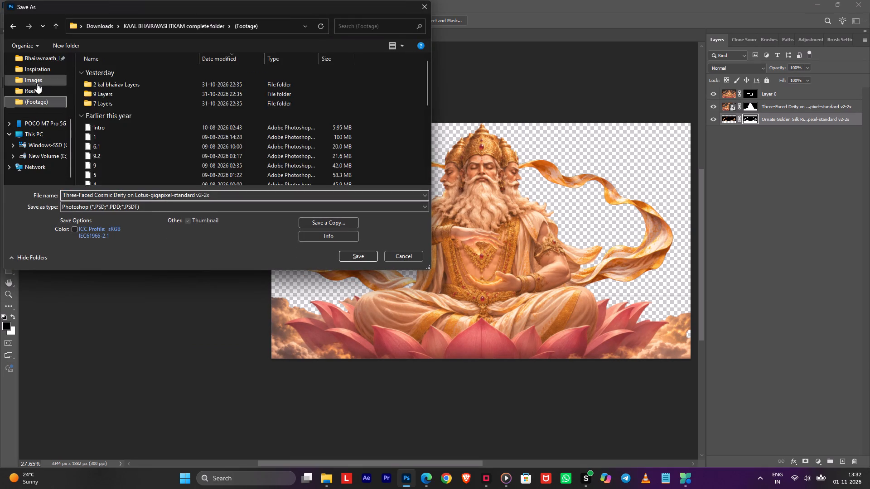
click(37, 79)
click(38, 64)
click(39, 60)
right_click(163, 126)
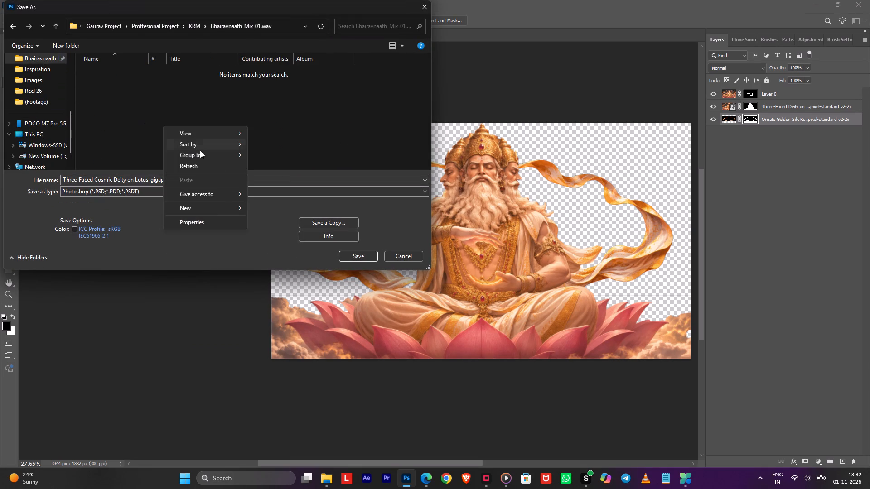
click(304, 206)
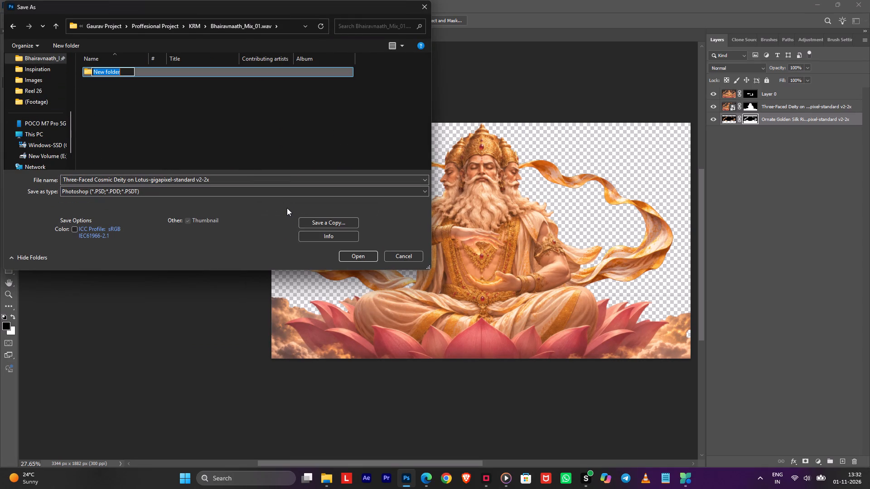
text(PSD)
key(Return)
key(Return)
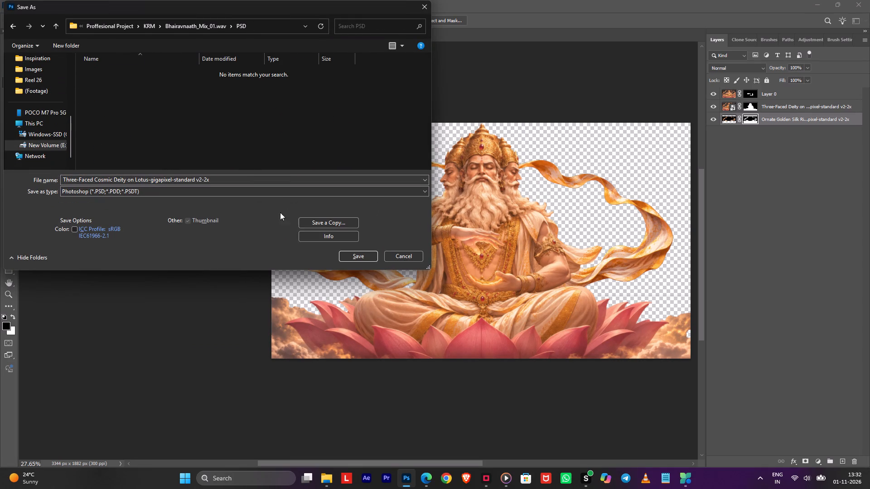
Name the Photoshop file 1 and save it in the PSD folder.
click(159, 179)
text(1)
key(space)
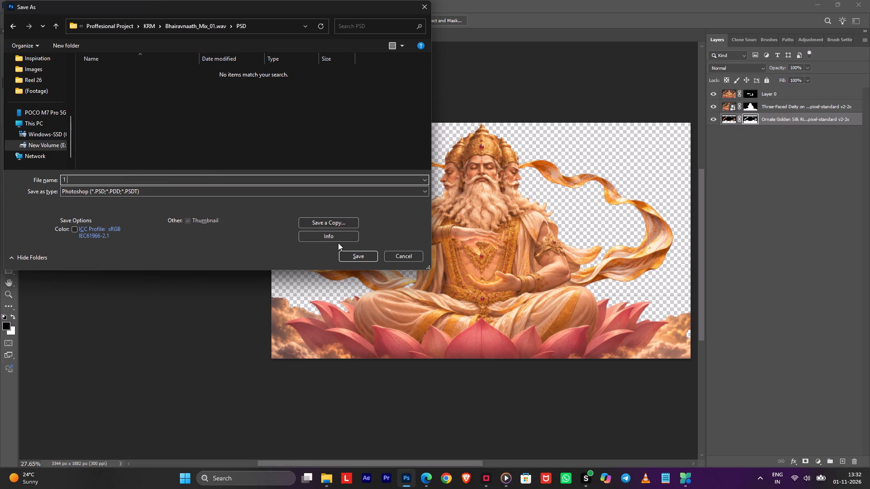
key(BackSpace)
key(Return)
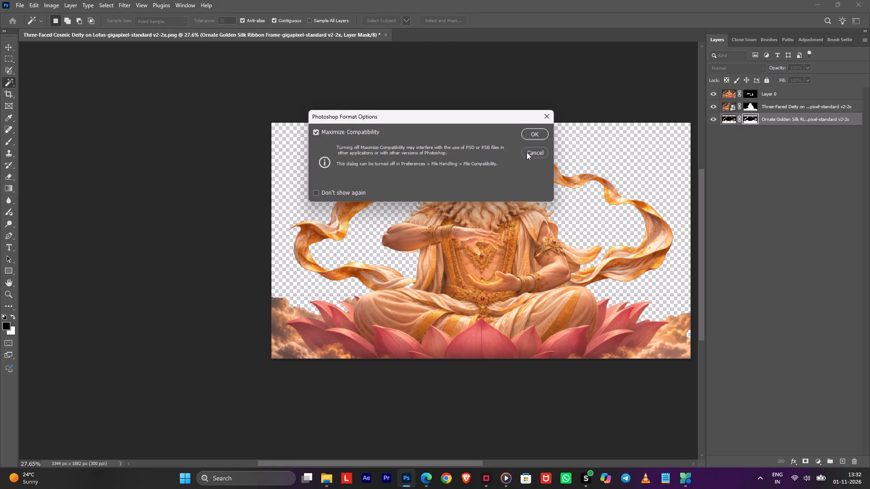
Turn on Don't show again in the Photoshop Format Options, with Maximize Compatibility left on.
click(532, 140)
click(353, 190)
key(Print)
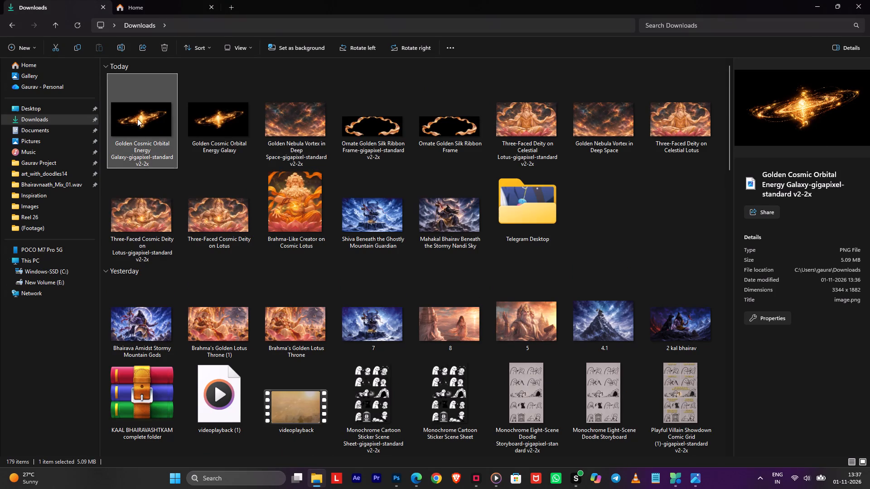
drag(135, 119, 298, 283)
key(Tab)
key(alt+Tab)
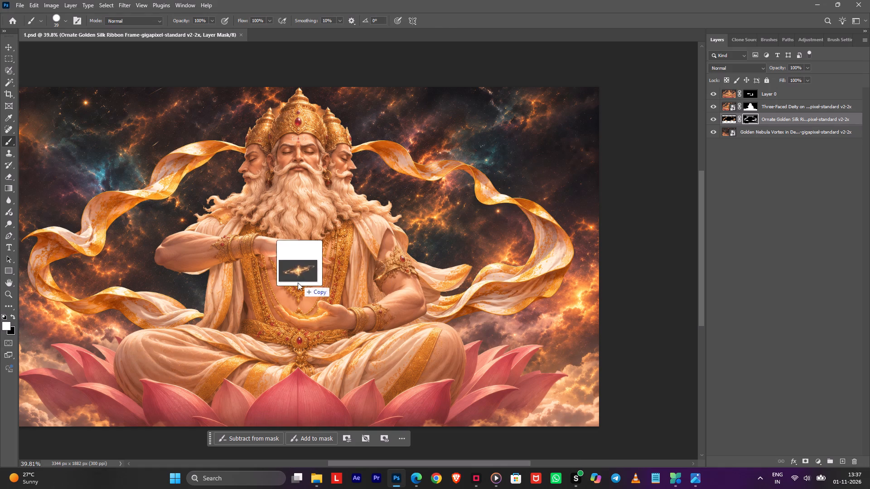
drag(298, 283, 285, 288)
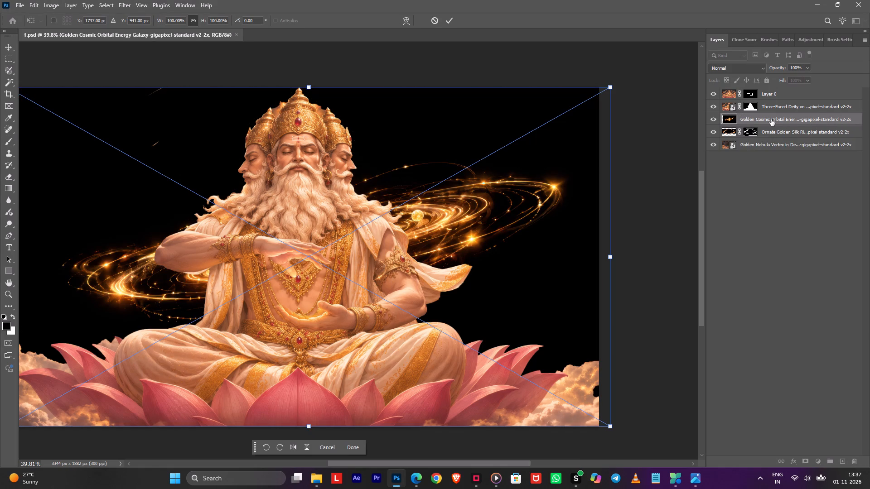
drag(771, 119, 765, 86)
Mask the galaxy layer with an inverted Color Range selection of its black background, using fuzziness 40.
key(shift+w)
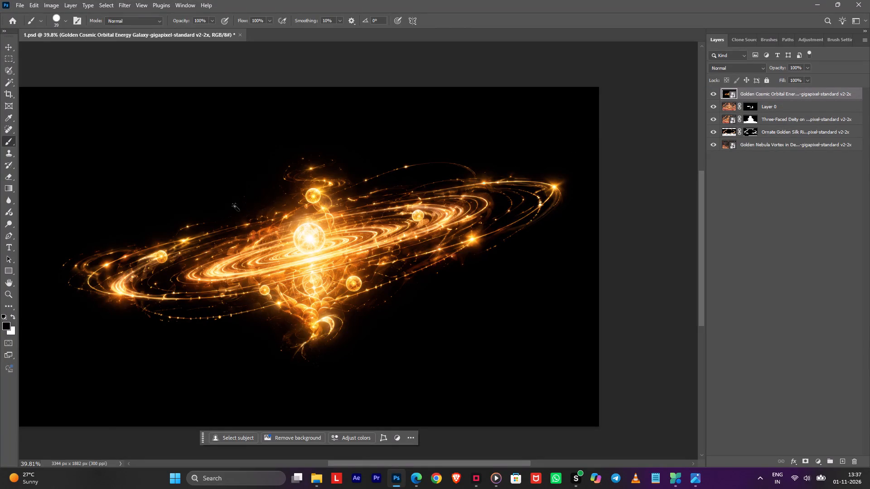
click(195, 217)
click(195, 217)
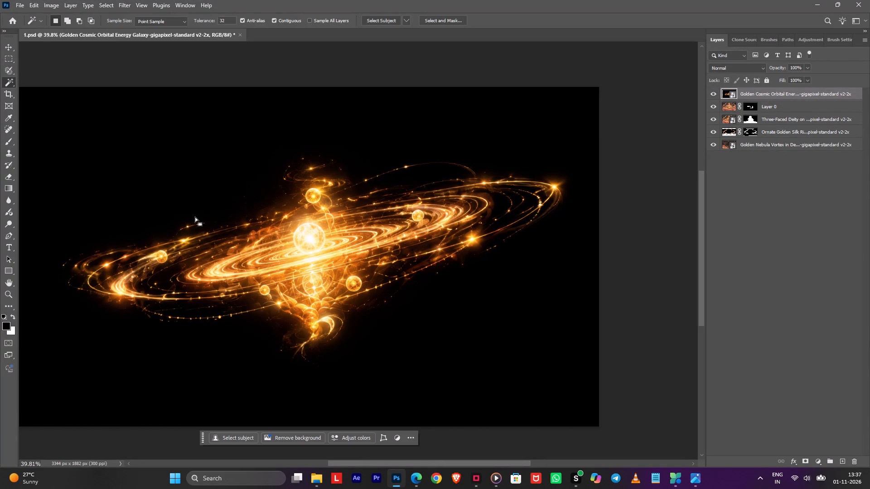
click(106, 4)
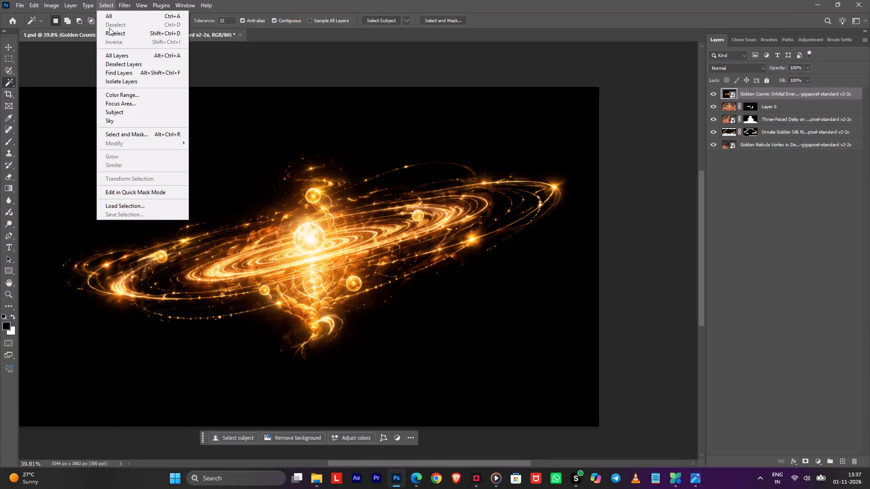
click(121, 90)
click(121, 91)
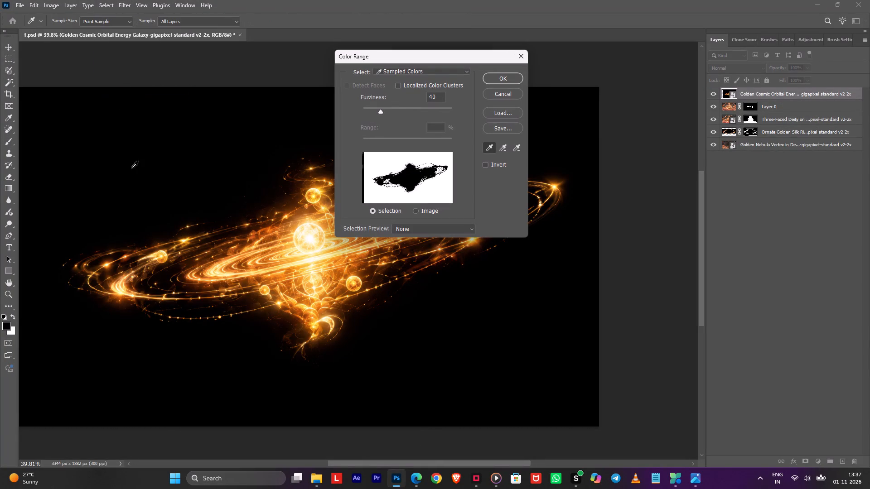
click(131, 168)
click(489, 76)
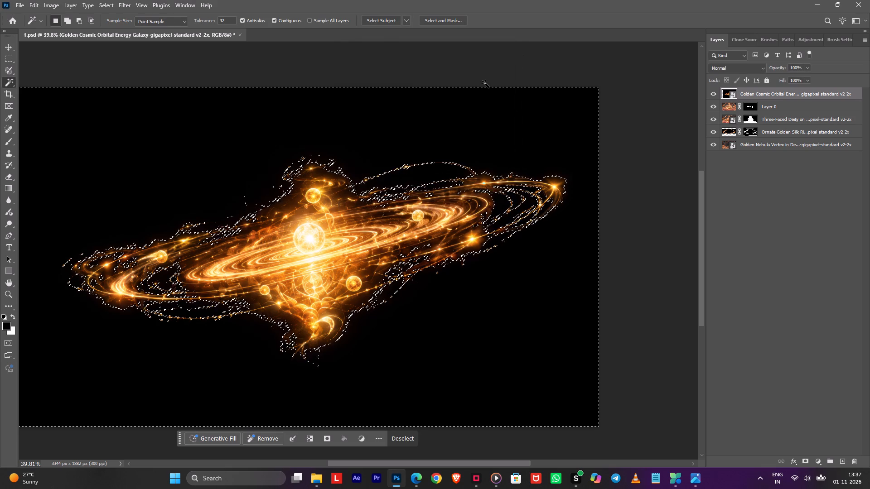
key(ctrl+shift+i)
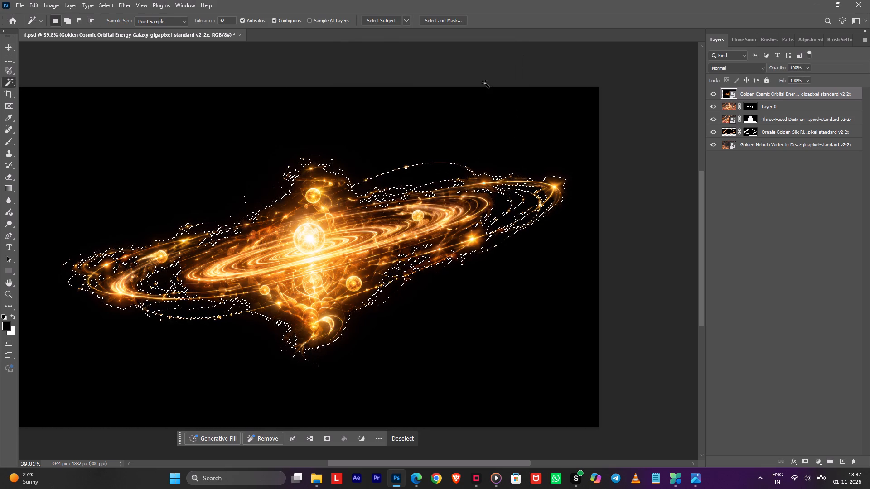
click(334, 441)
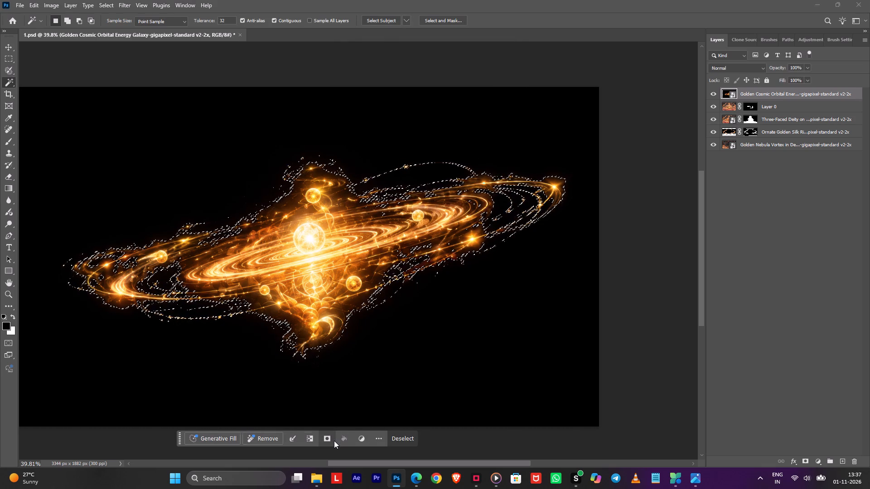
Refine the galaxy layer's mask in Select and Mask with 100% preview transparency, brushing along the edges of the glowing rings.
double_click(753, 95)
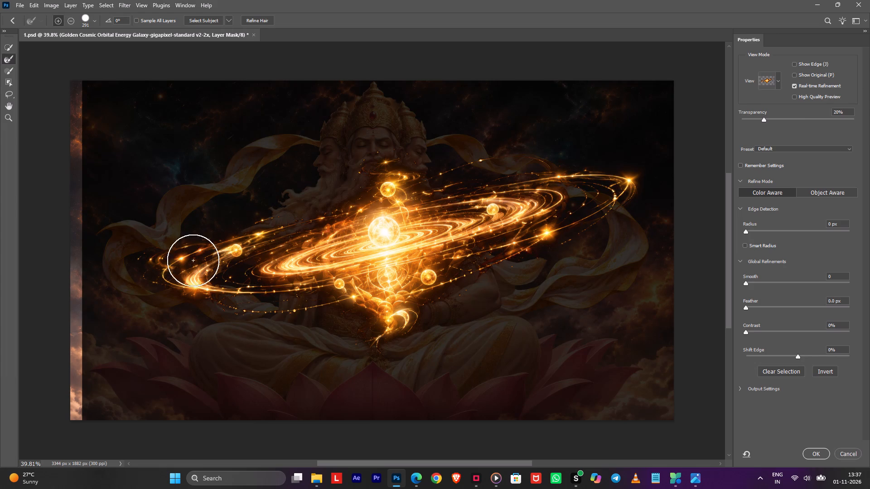
drag(770, 118, 796, 118)
drag(796, 118, 869, 118)
drag(165, 254, 446, 196)
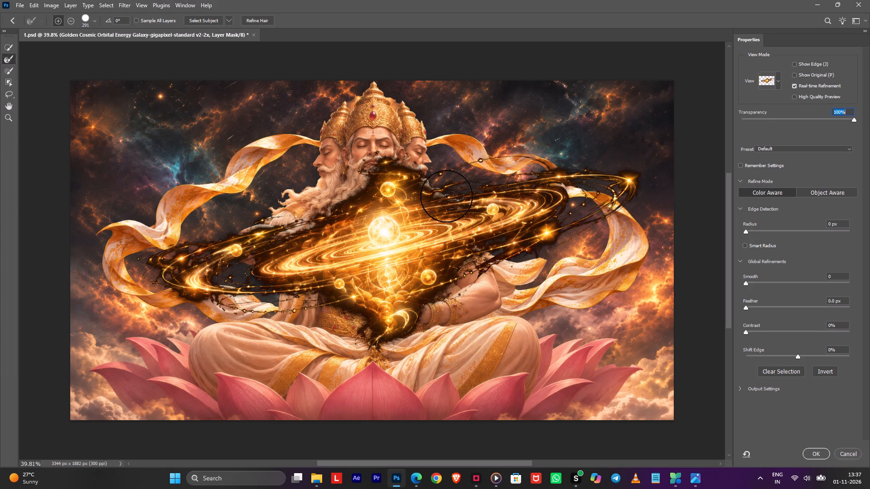
drag(446, 196, 506, 281)
drag(386, 316, 392, 330)
drag(411, 314, 416, 340)
drag(434, 313, 488, 372)
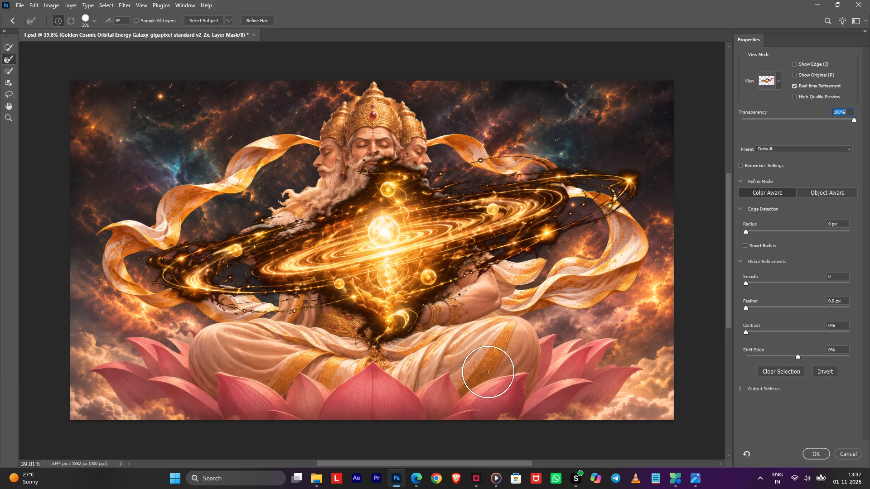
drag(488, 372, 504, 380)
click(811, 453)
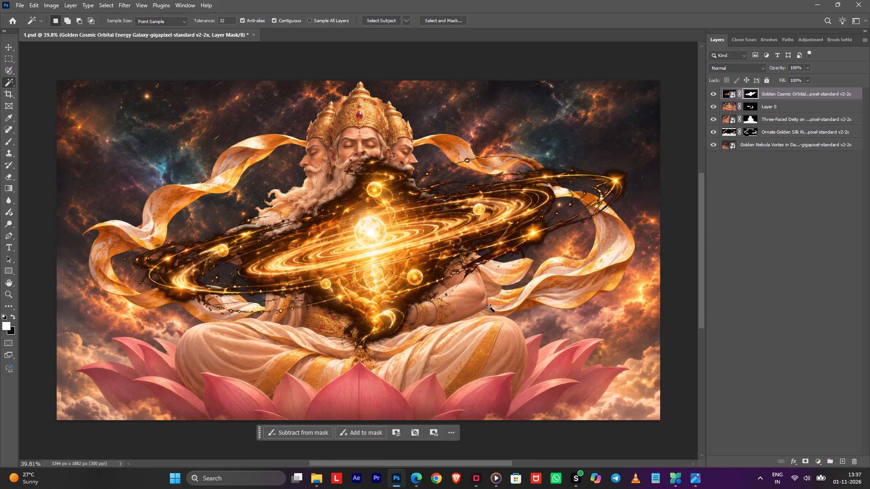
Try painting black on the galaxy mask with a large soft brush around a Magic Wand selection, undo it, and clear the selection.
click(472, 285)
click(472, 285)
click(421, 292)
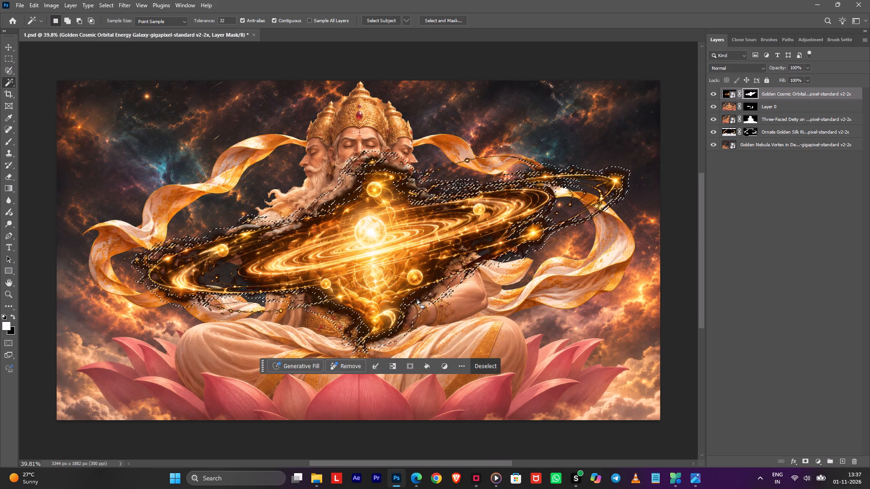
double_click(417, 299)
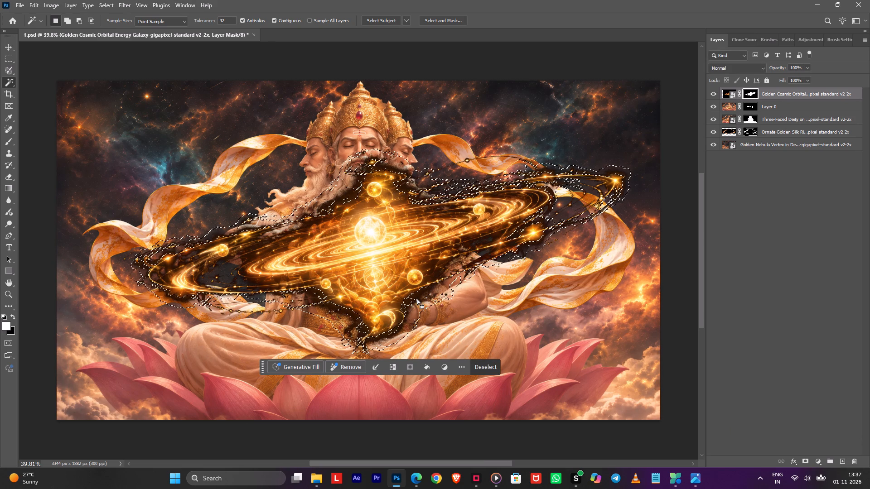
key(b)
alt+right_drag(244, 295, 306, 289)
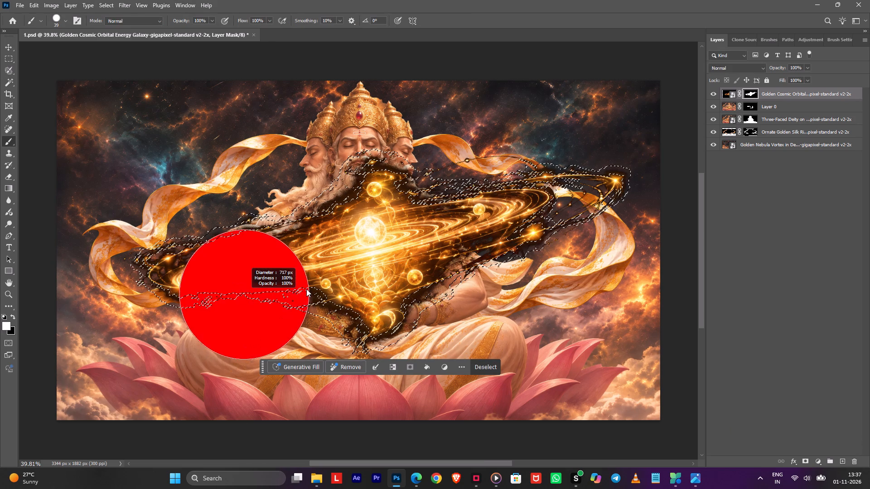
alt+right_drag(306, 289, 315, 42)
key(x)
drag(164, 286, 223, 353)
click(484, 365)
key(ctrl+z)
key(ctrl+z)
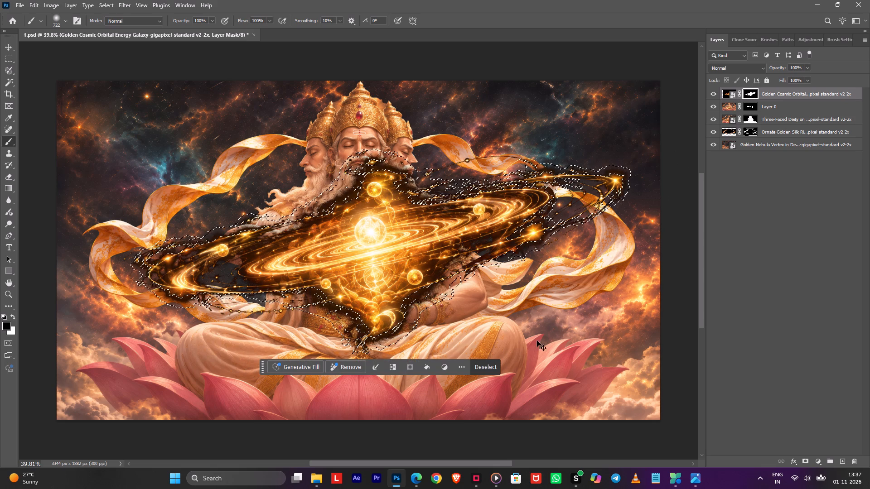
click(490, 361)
Reopen the galaxy layer's mask in Select and Mask and brush away the dark fringes around the rings and glowing core.
double_click(757, 94)
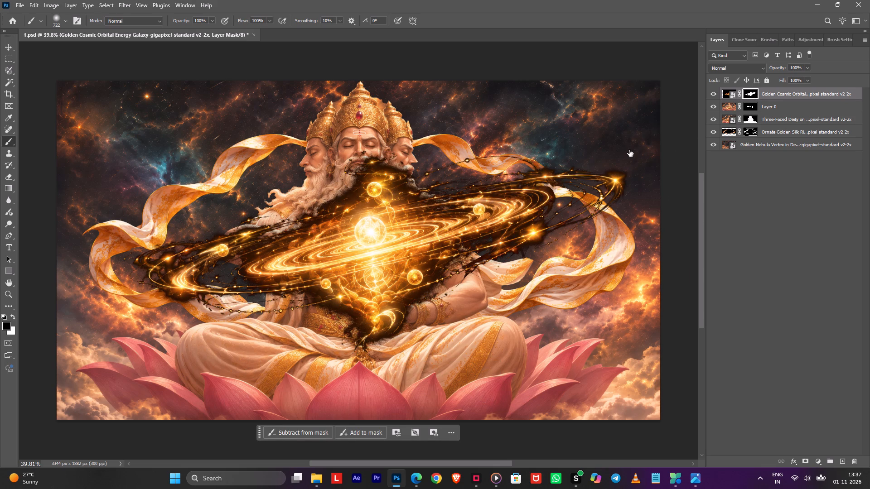
drag(274, 253, 268, 259)
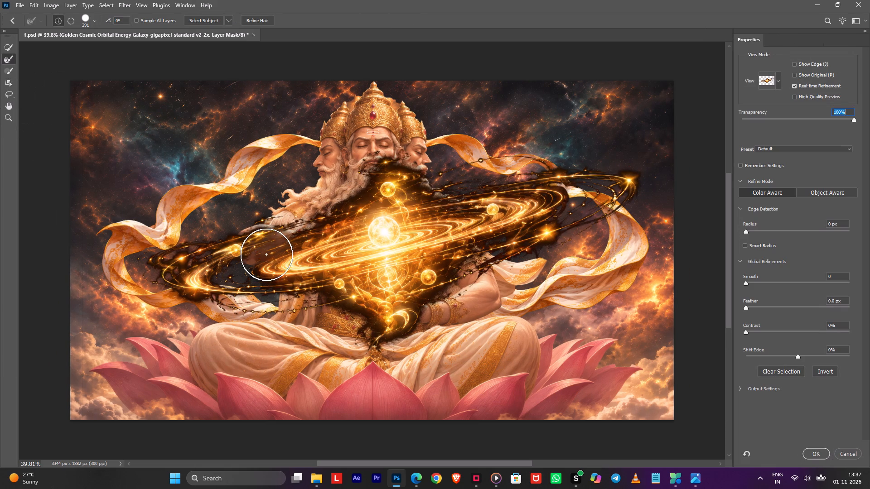
drag(261, 245, 745, 176)
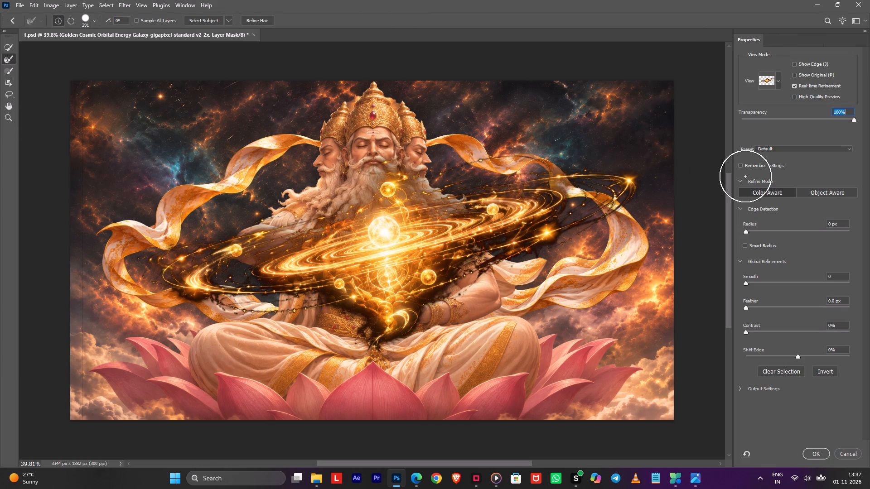
drag(745, 176, 579, 258)
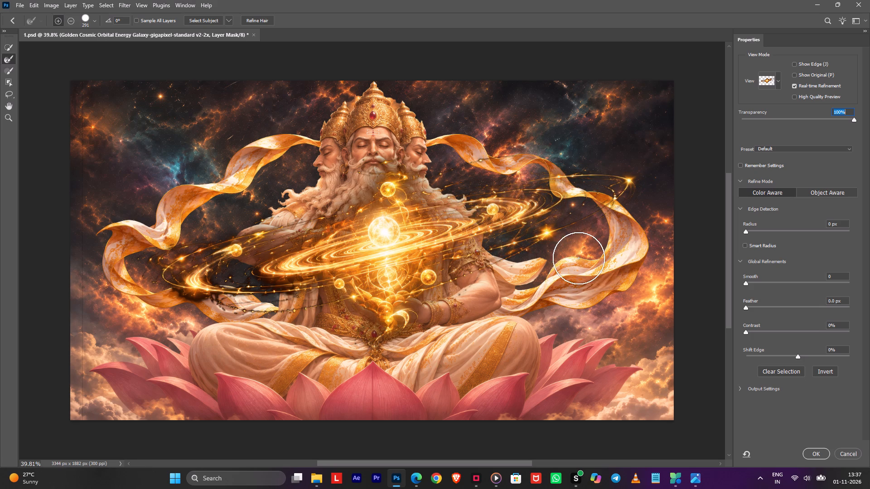
drag(382, 332, 595, 201)
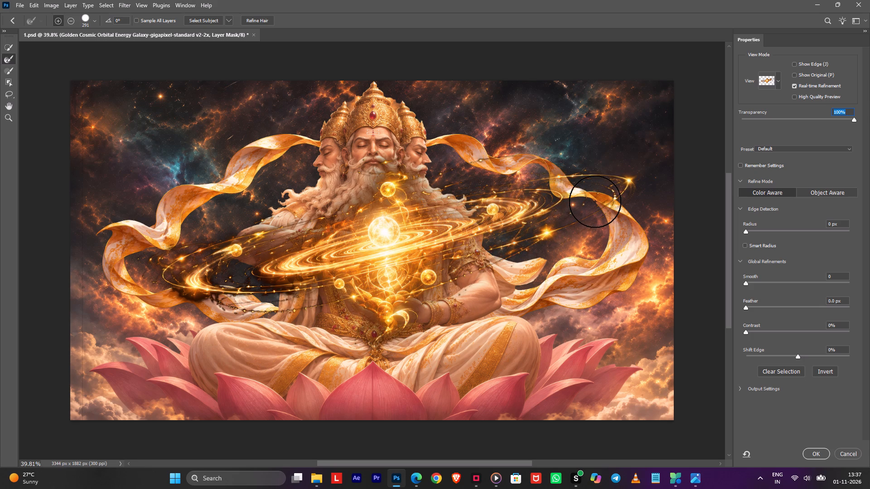
drag(595, 201, 585, 232)
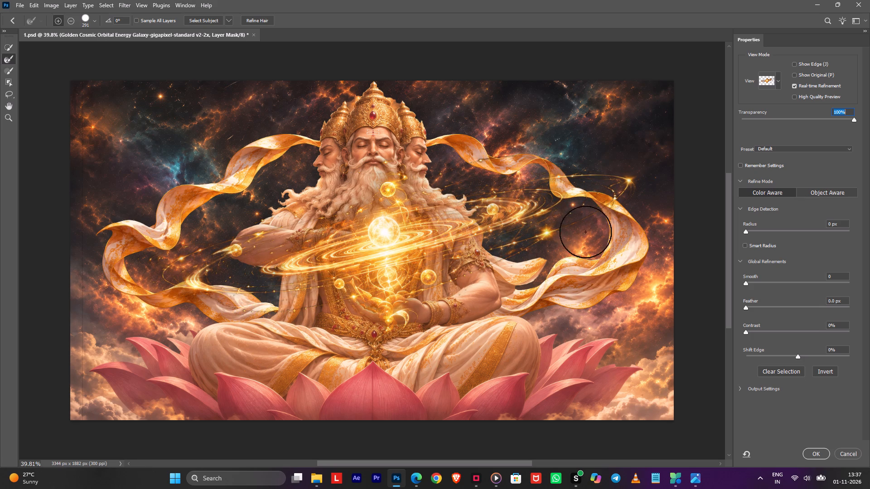
drag(585, 232, 182, 256)
drag(176, 276, 548, 217)
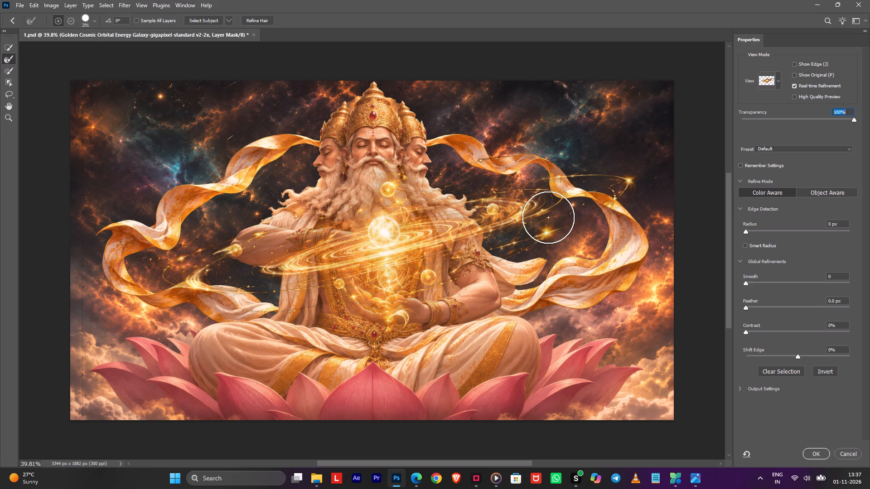
drag(548, 217, 619, 206)
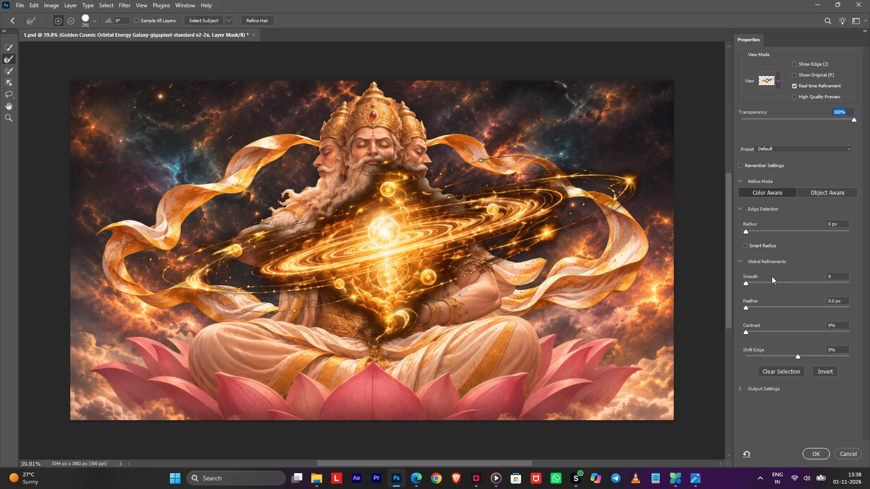
Finish refining the galaxy mask with Smooth 46, more edge brushing around the core and lower rings, and Feather 15.1 px.
drag(788, 283, 794, 282)
drag(509, 267, 420, 275)
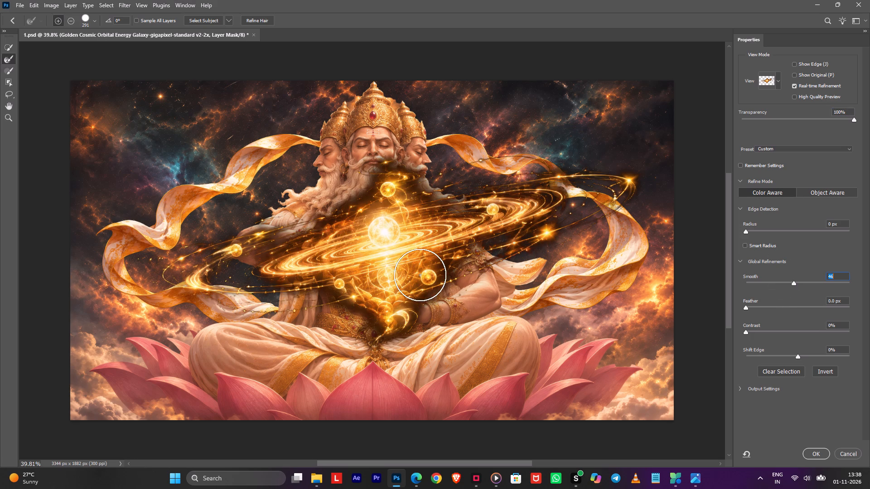
drag(420, 275, 420, 275)
drag(420, 275, 373, 308)
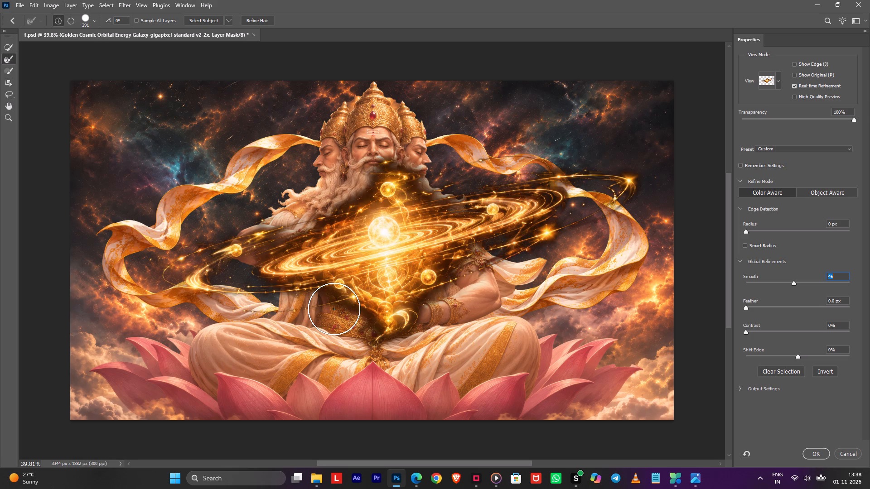
drag(358, 298, 302, 278)
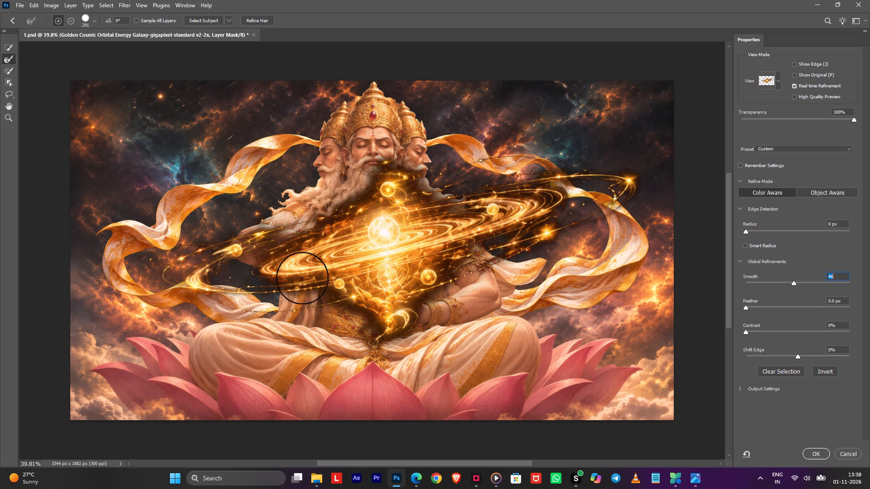
drag(302, 278, 376, 324)
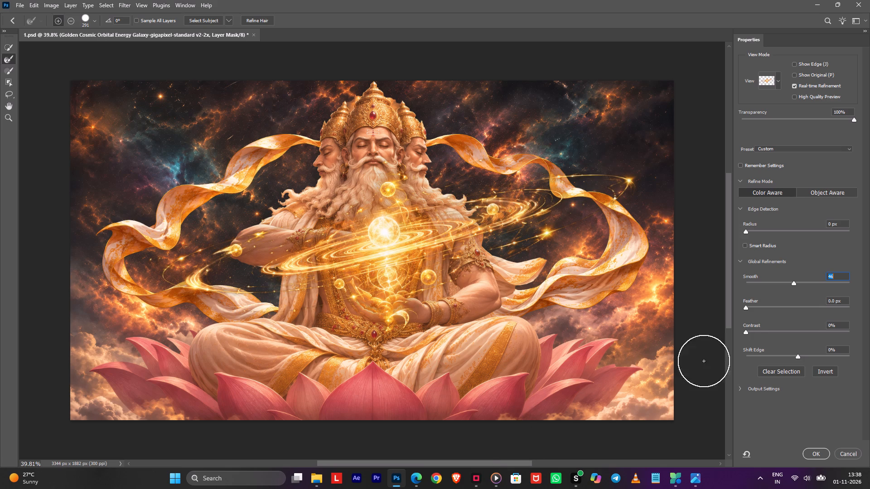
click(793, 304)
click(789, 307)
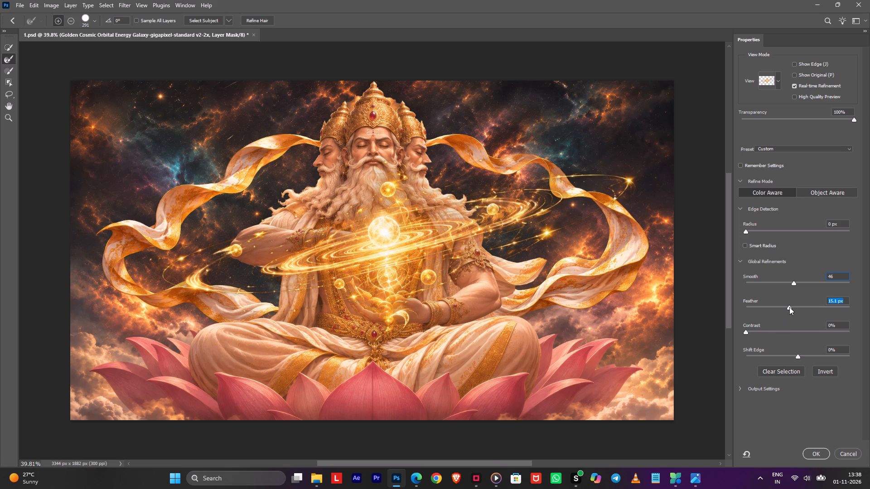
click(815, 455)
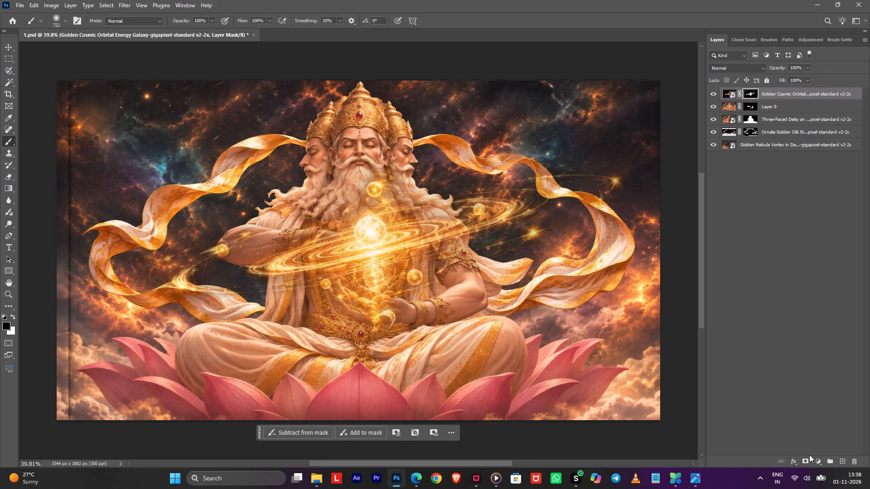
View the galaxy layer's mask on its own and paint out the white strip along its left edge in black.
alt+click(755, 92)
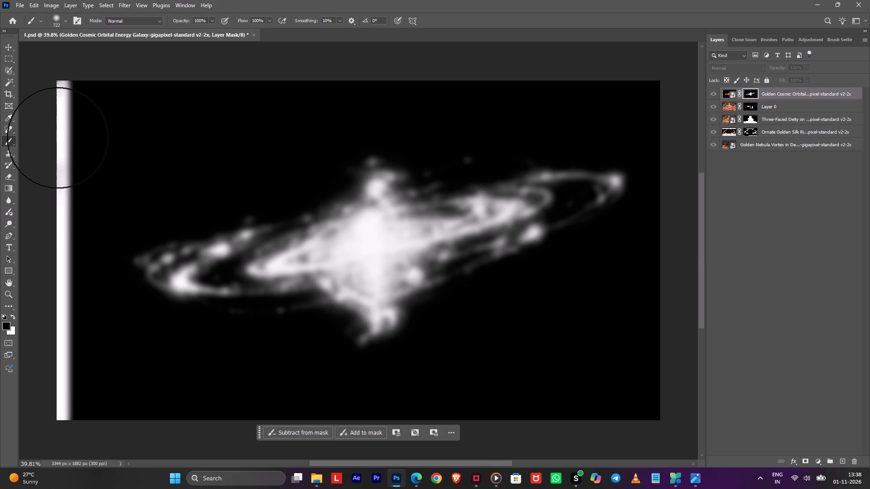
drag(59, 100, 62, 415)
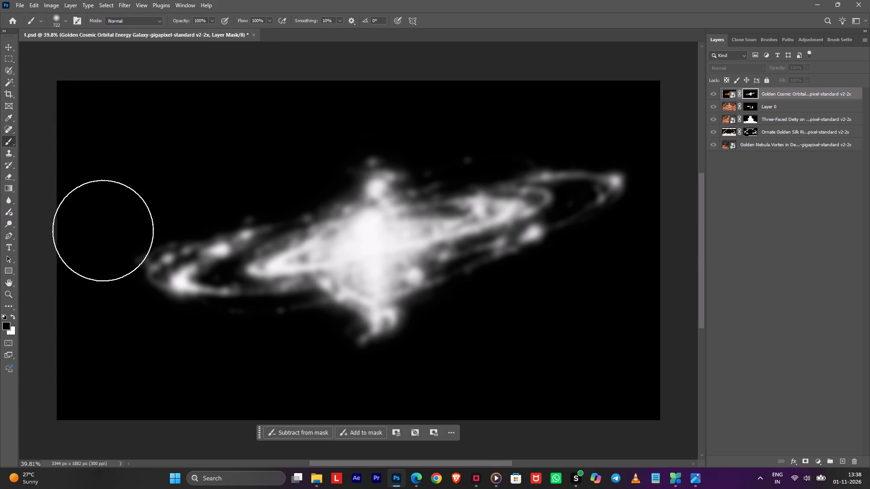
drag(173, 145, 340, 441)
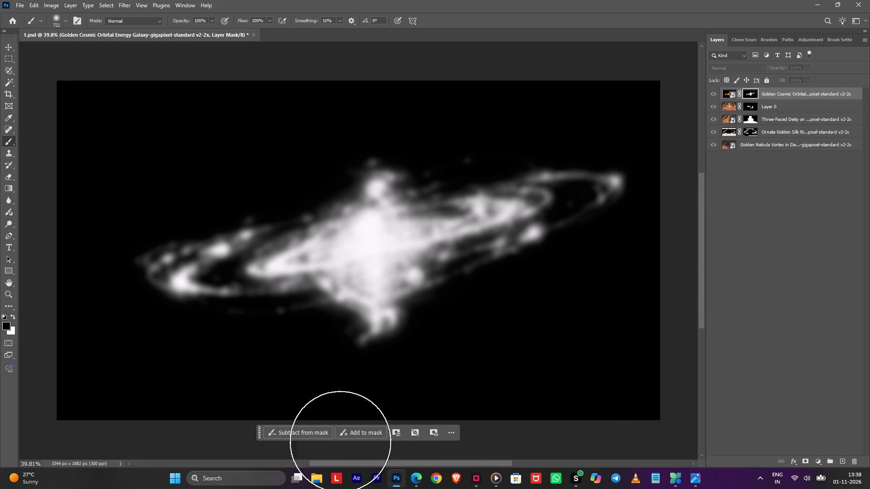
drag(340, 441, 141, 418)
alt+click(755, 96)
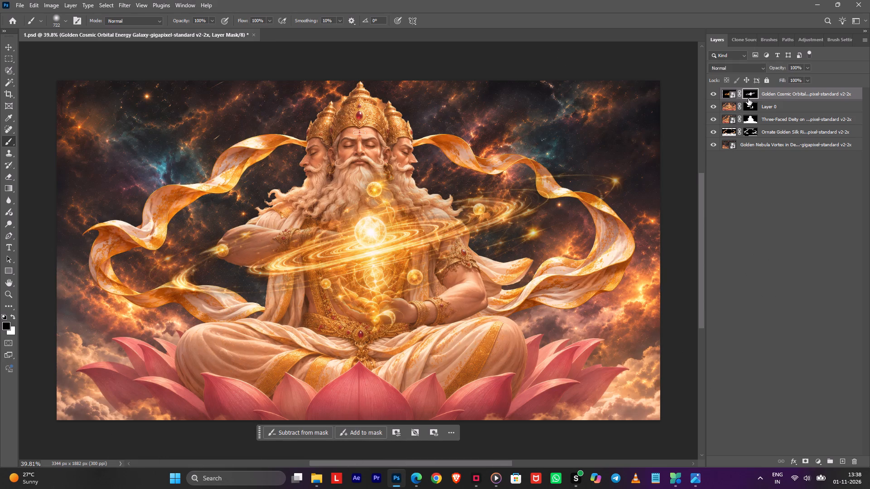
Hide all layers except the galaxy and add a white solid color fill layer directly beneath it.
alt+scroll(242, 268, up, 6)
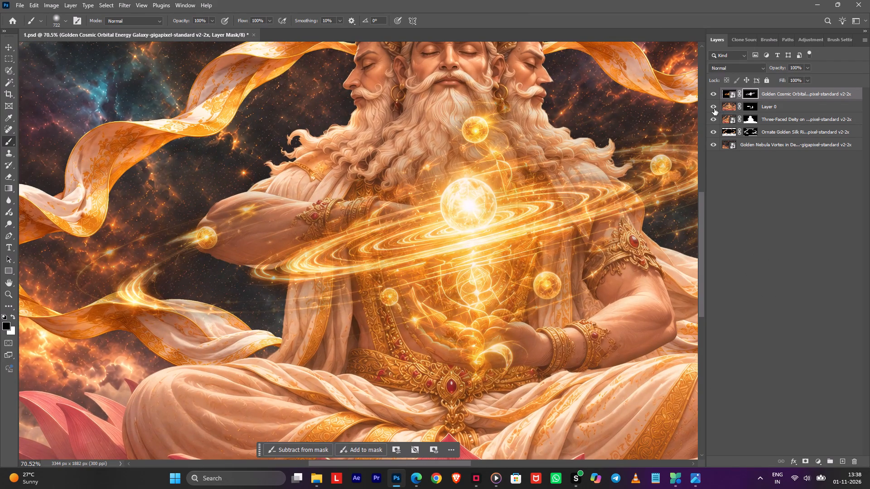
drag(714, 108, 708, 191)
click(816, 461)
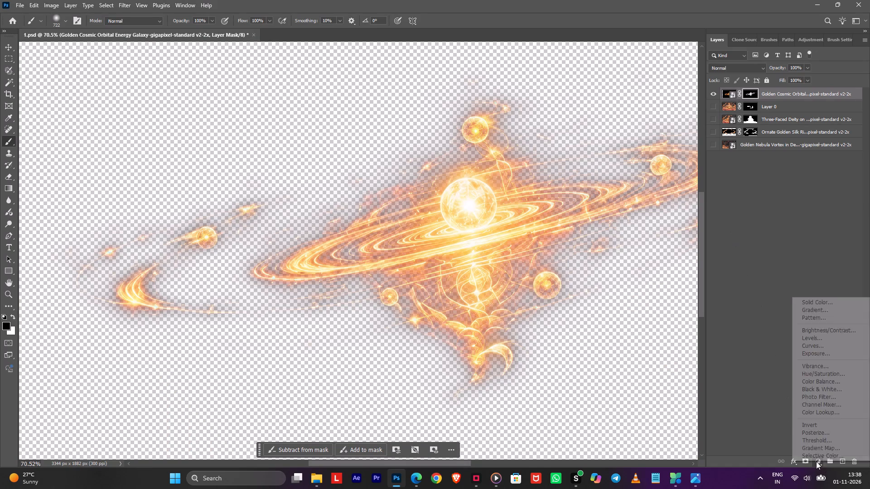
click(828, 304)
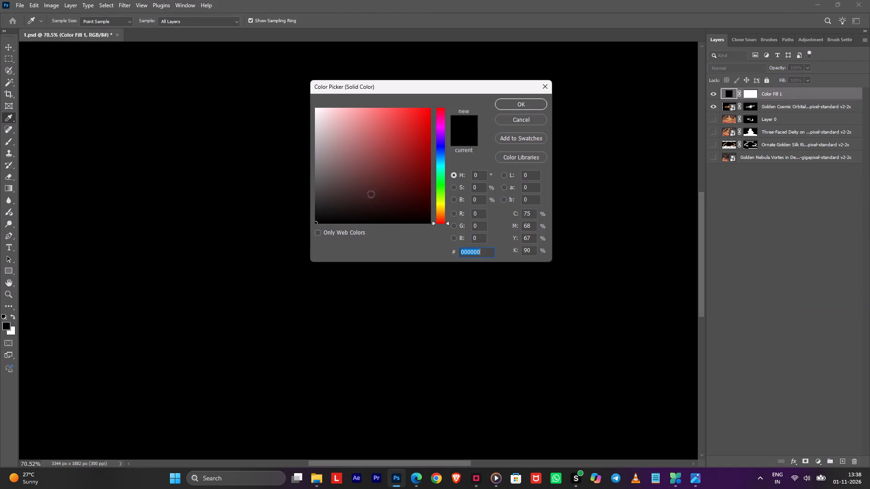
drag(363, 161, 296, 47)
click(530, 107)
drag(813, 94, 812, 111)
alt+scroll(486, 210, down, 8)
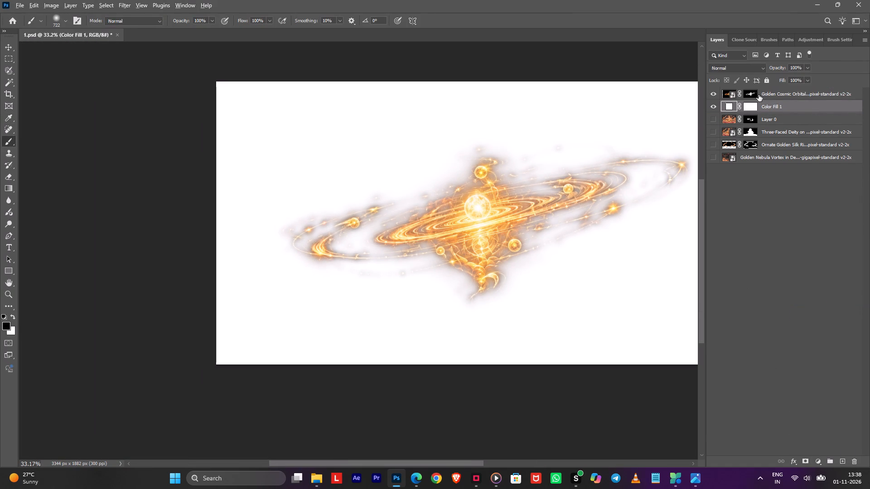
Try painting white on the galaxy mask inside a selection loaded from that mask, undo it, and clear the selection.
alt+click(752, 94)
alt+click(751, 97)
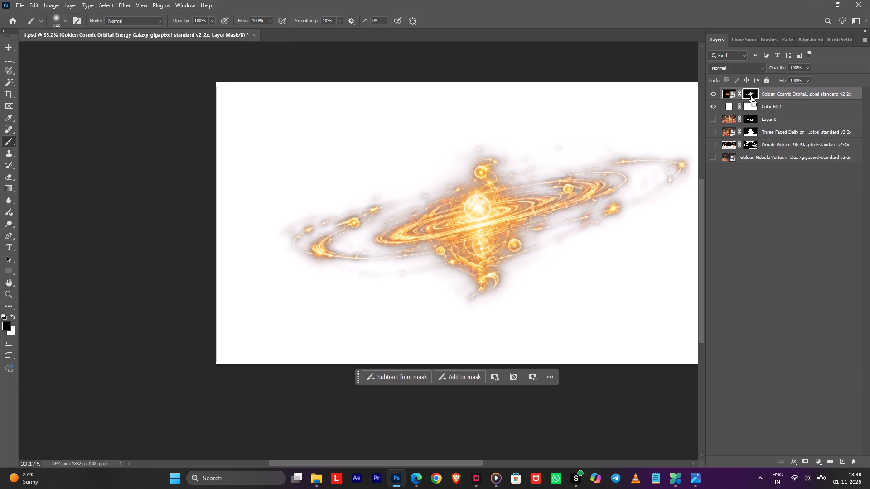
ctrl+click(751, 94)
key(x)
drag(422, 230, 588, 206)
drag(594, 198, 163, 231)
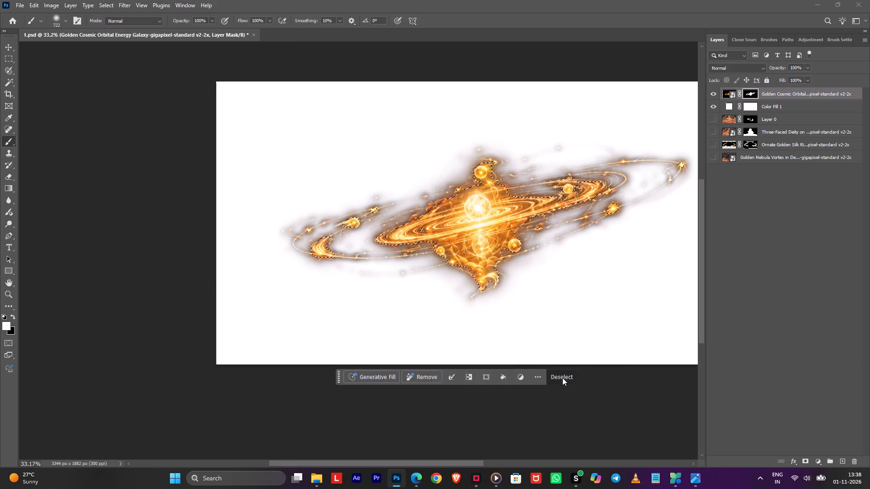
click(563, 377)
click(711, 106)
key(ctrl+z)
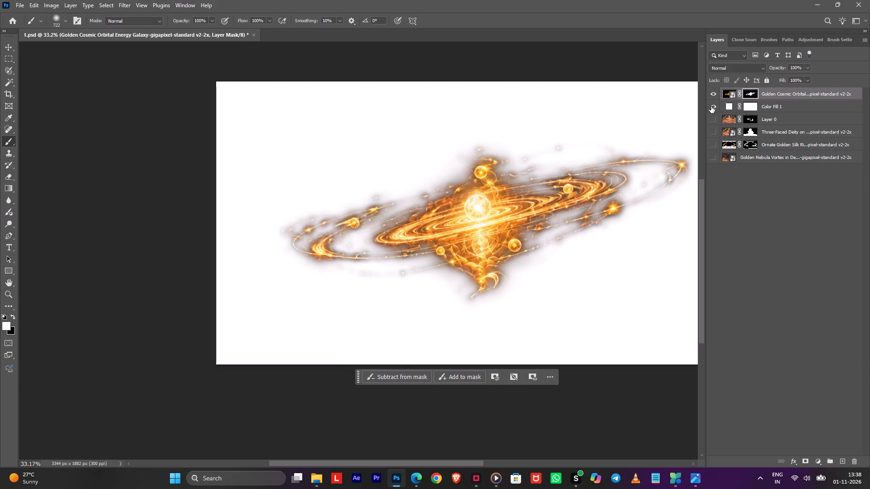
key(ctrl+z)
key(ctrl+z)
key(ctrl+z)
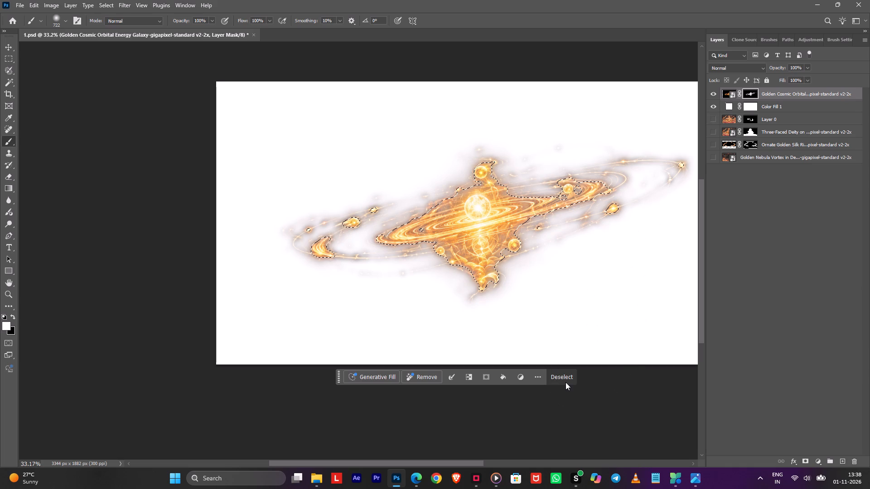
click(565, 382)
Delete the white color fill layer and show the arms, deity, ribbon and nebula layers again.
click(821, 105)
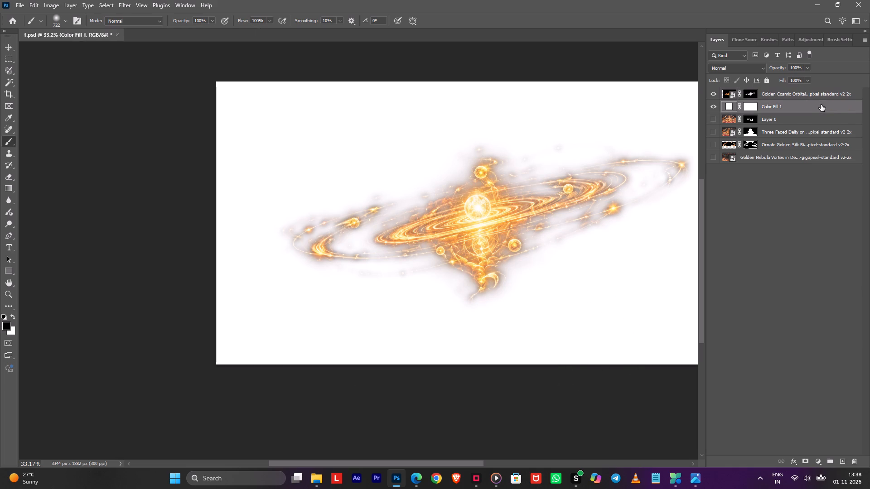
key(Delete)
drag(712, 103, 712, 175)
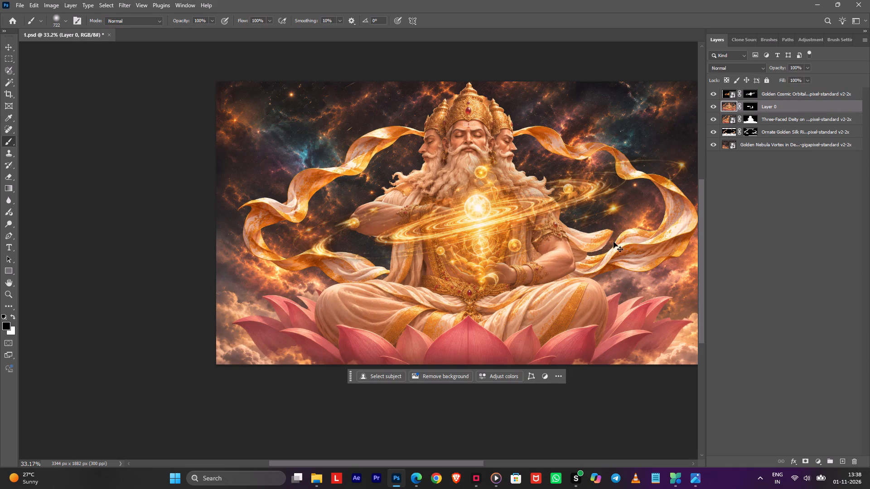
Save 1.psd.
key(ctrl+s)
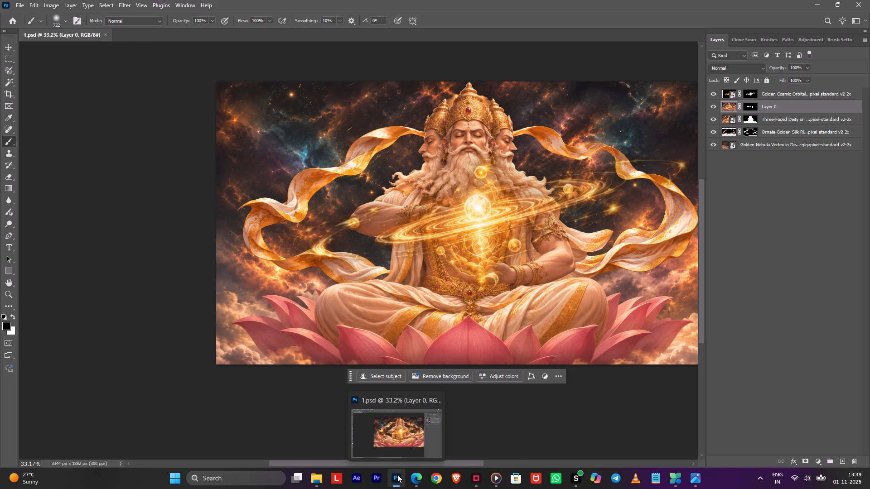
Switch to Topaz Gigapixel and close it.
click(476, 478)
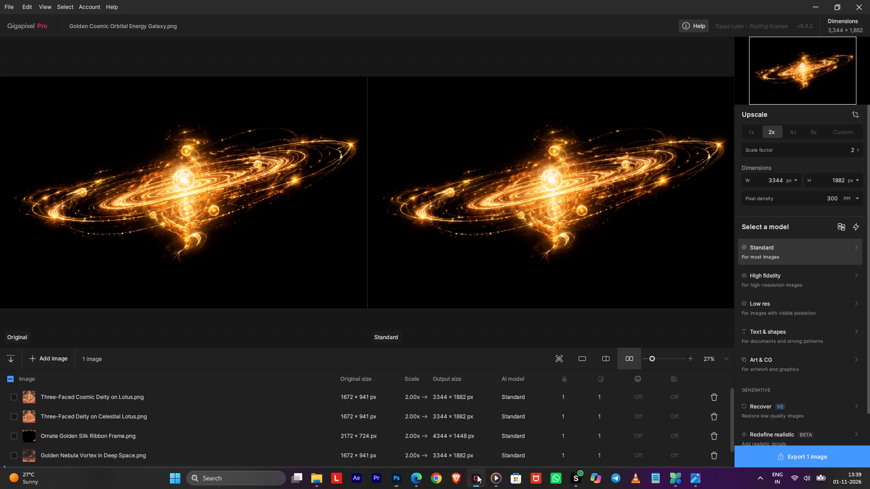
click(869, 0)
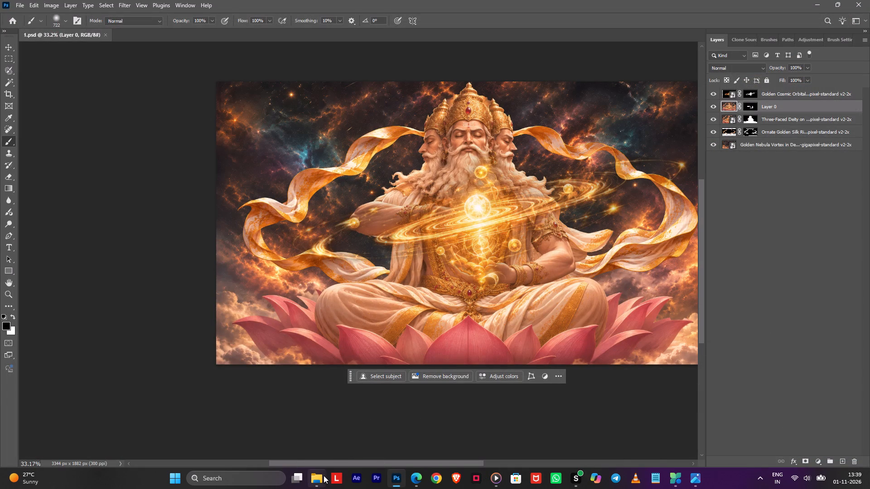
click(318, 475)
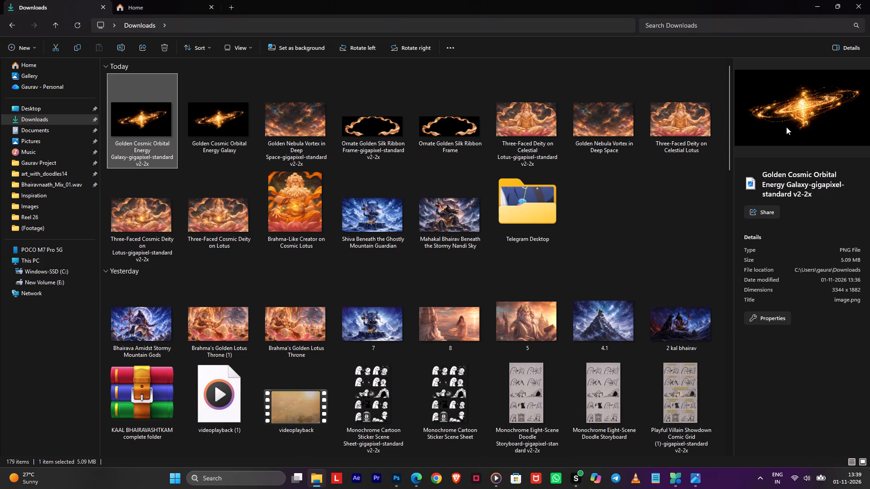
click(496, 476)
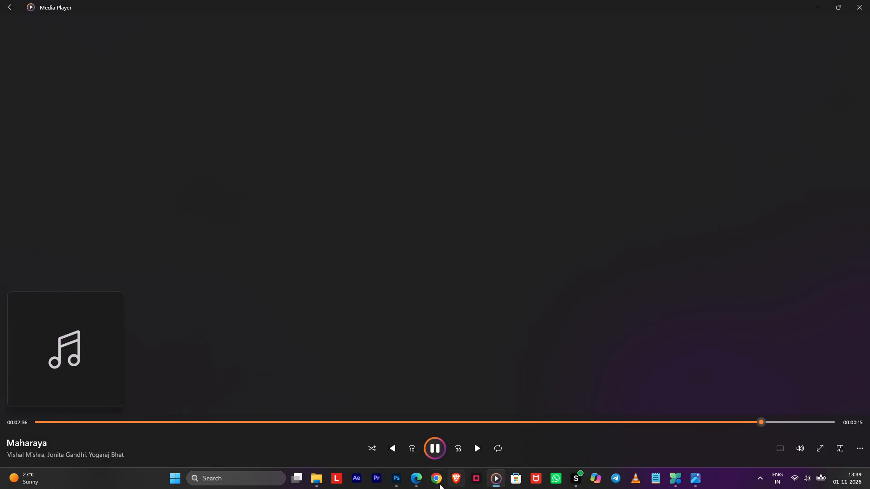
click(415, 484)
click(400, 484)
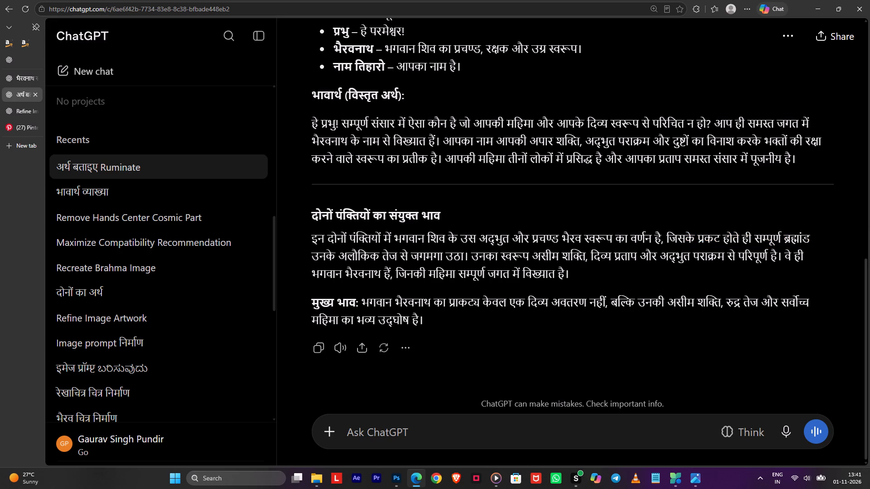
Switch to the Pinterest page and replace the Brahma search with "image of shiv ji in cosmos".
click(14, 128)
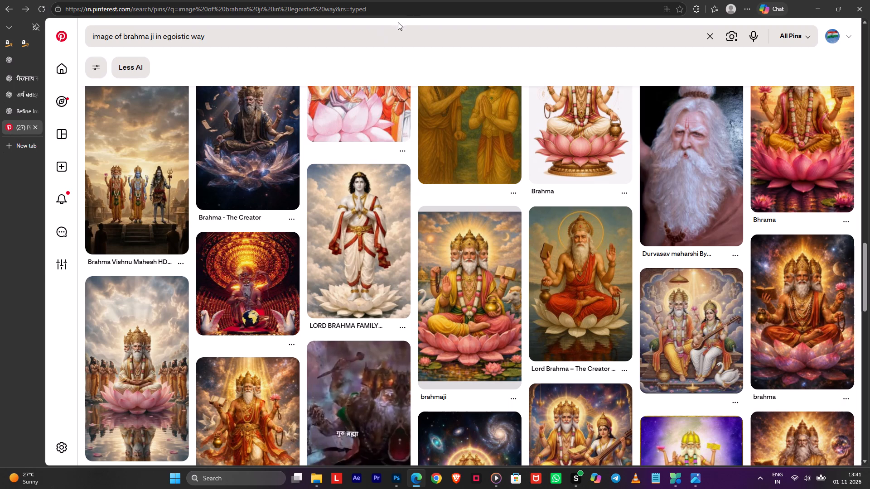
click(395, 22)
click(393, 25)
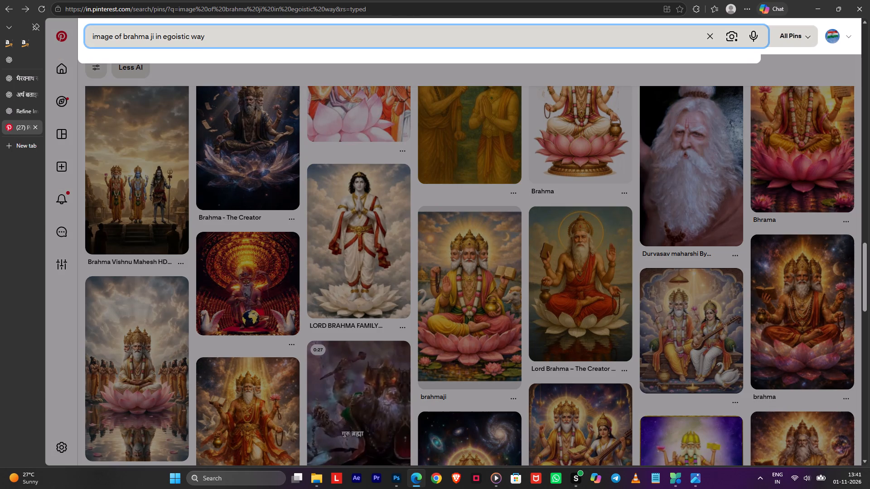
key(ctrl+a)
key(BackSpace)
text(image of shic)
key(BackSpace)
text(vji)
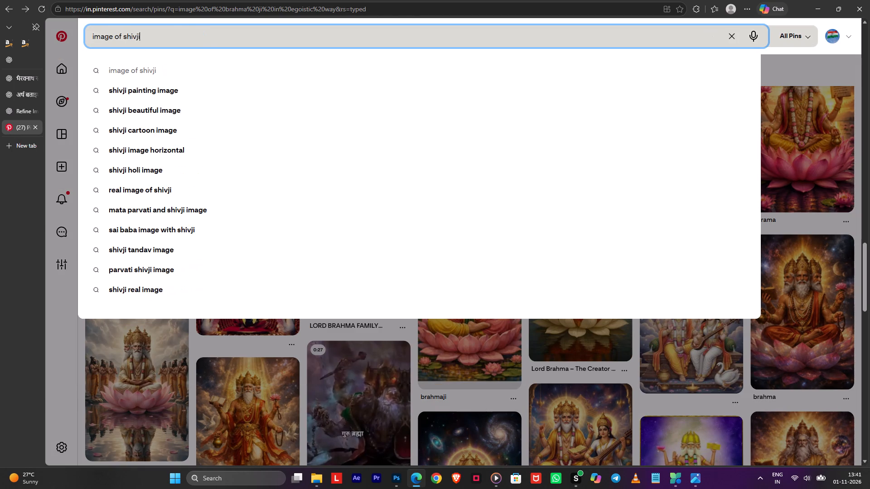
key(BackSpace)
key(BackSpace)
key(space)
text(ji in cosmos)
key(Return)
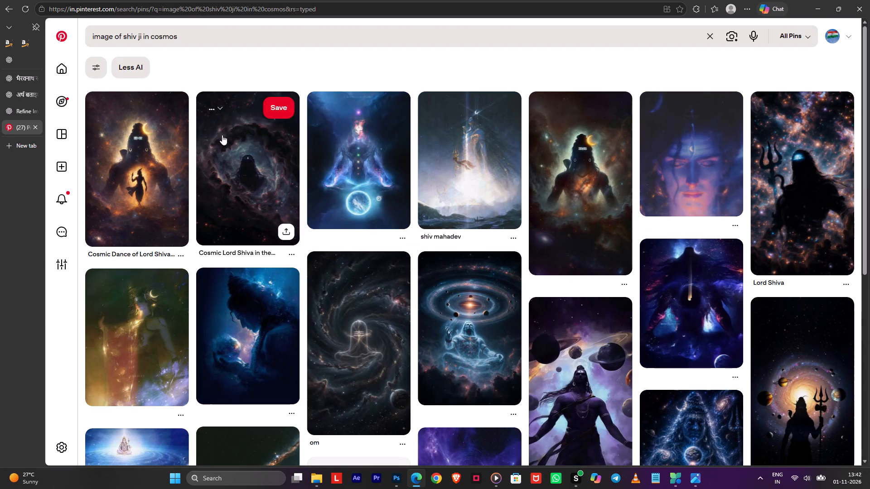
Browse the Shiva cosmos results and open the "om" pin showing a glowing lingam in a spiral galaxy.
scroll(373, 207, down, 1)
scroll(372, 207, up, 1)
scroll(371, 208, down, 4)
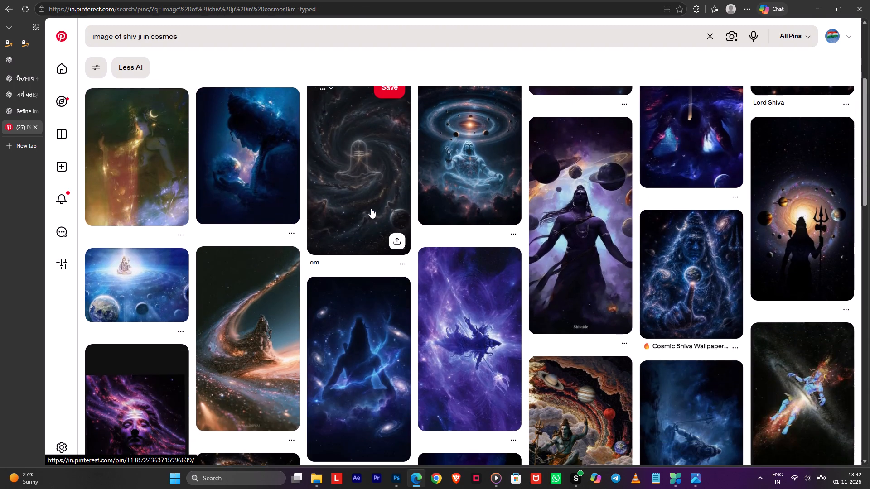
click(367, 177)
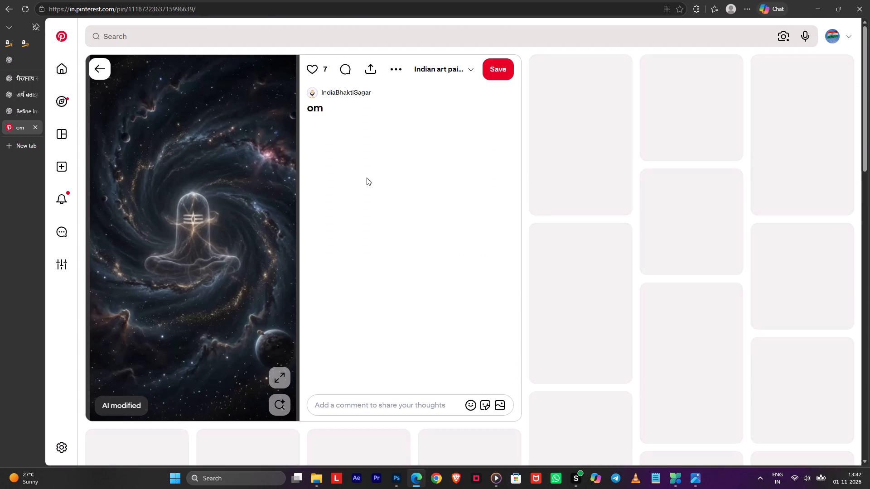